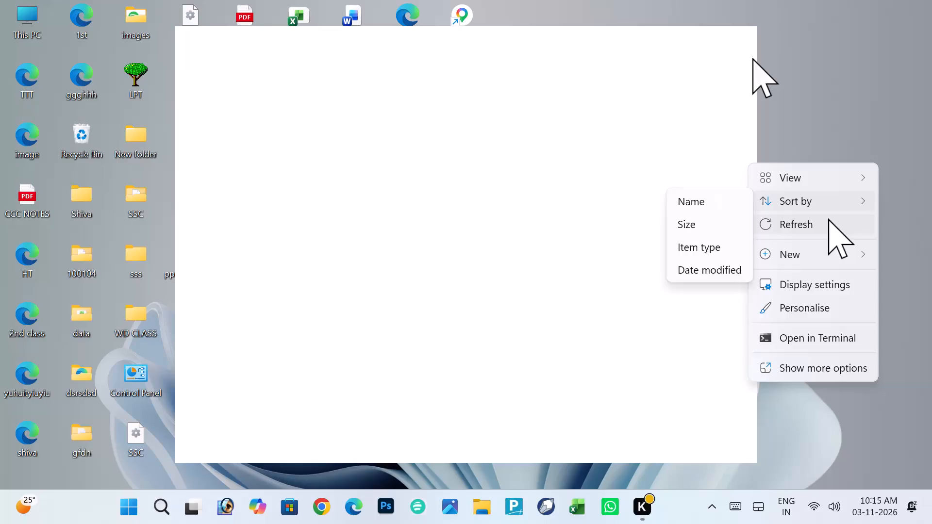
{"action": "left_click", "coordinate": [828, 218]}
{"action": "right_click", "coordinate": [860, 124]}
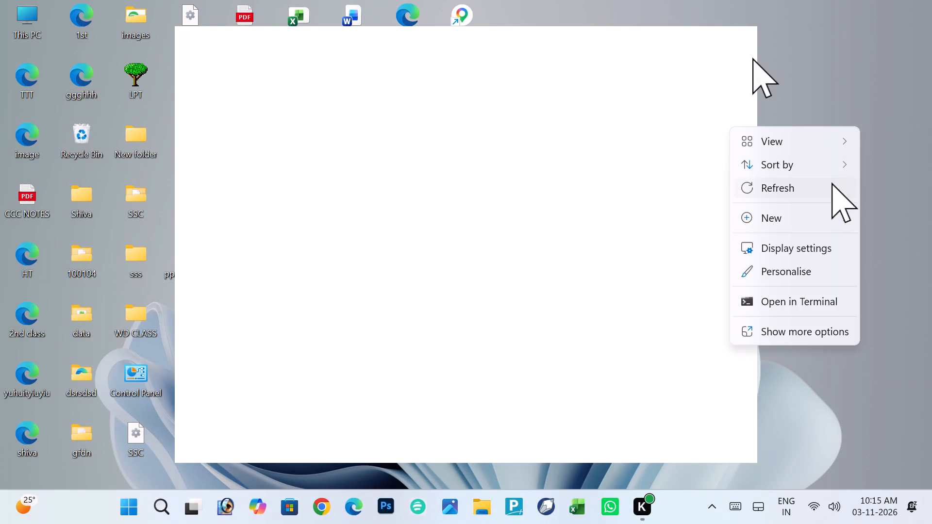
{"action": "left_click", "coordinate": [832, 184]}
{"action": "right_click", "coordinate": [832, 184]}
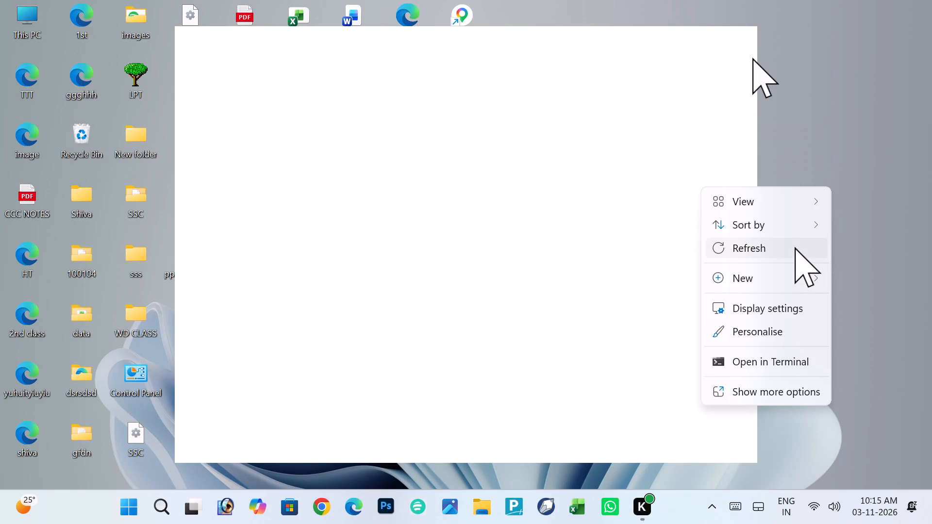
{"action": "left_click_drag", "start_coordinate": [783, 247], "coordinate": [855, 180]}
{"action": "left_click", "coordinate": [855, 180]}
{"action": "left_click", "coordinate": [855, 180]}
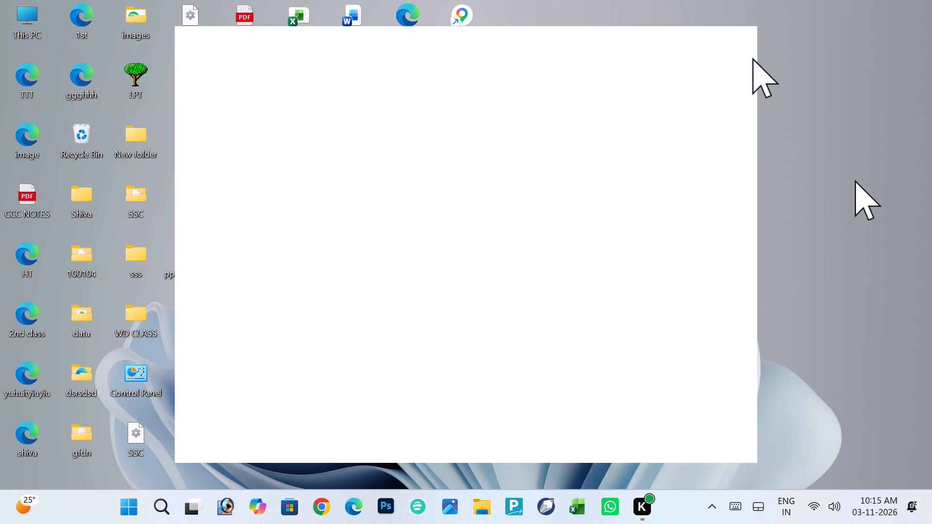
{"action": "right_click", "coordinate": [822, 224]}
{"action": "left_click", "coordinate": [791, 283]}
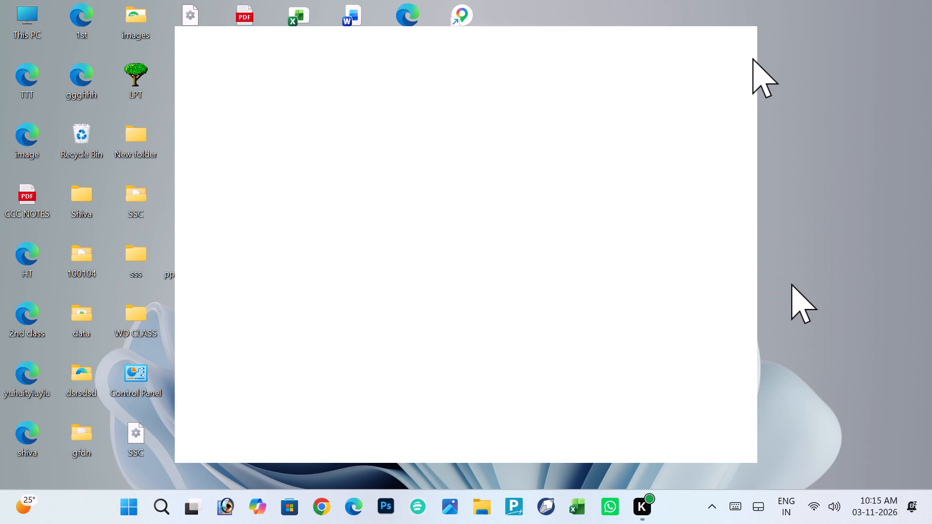
Launch Excel and create a blank workbook.
{"action": "type", "text": "ex"}
{"action": "key", "text": "Return"}
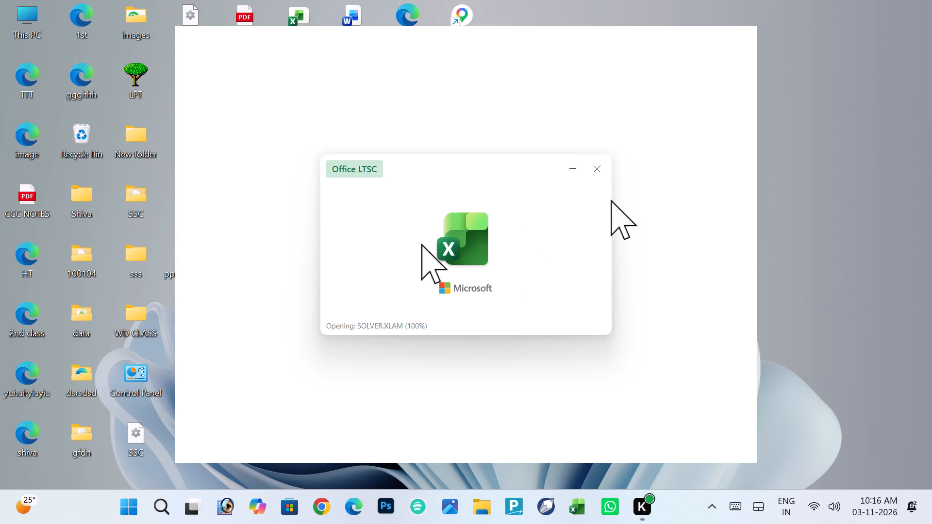
{"action": "left_click", "coordinate": [211, 143]}
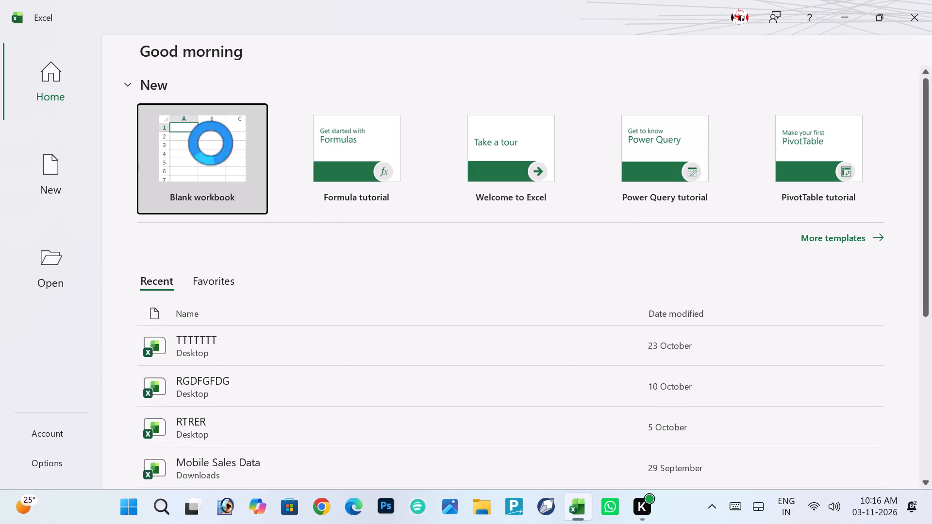
Open the Mobile Sales Data workbook from the Downloads folder.
{"action": "key", "text": "super+e"}
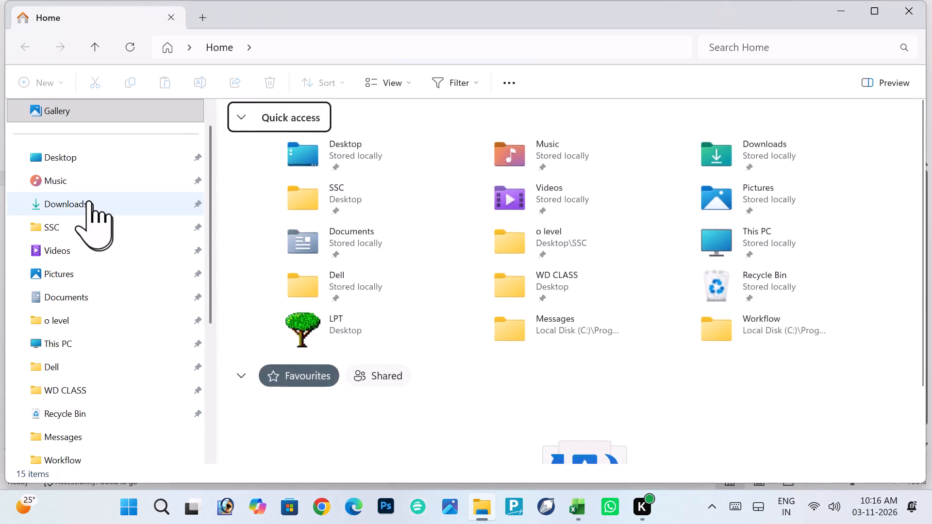
{"action": "left_click", "coordinate": [90, 202]}
{"action": "scroll", "coordinate": [492, 252], "scroll_direction": "down", "scroll_amount": 1}
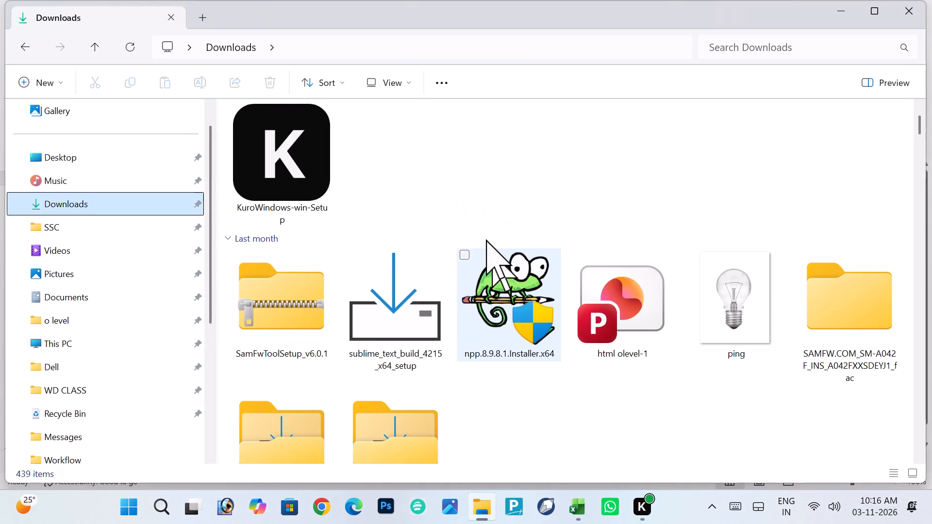
{"action": "scroll", "coordinate": [486, 239], "scroll_direction": "down", "scroll_amount": 1}
{"action": "left_click", "coordinate": [524, 258]}
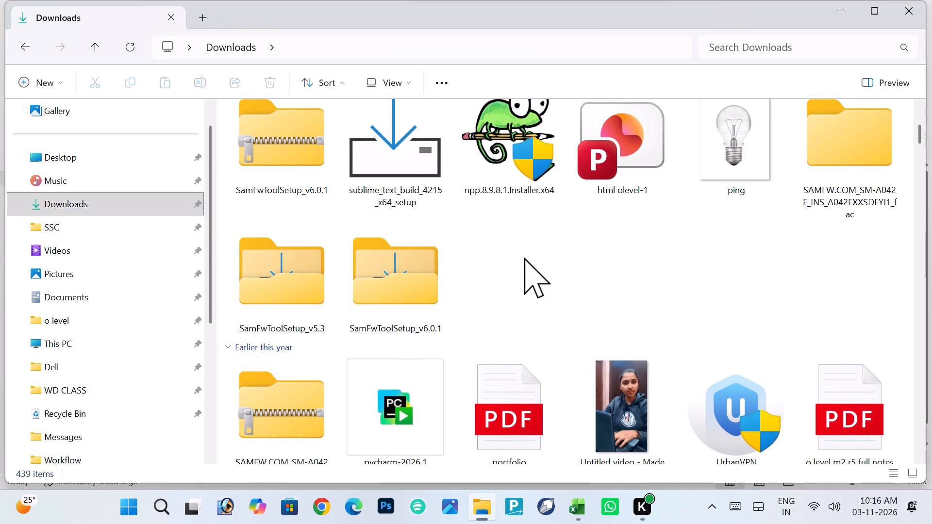
{"action": "key", "text": "m"}
{"action": "type", "text": "mmmmmmm"}
{"action": "double_click", "coordinate": [536, 156]}
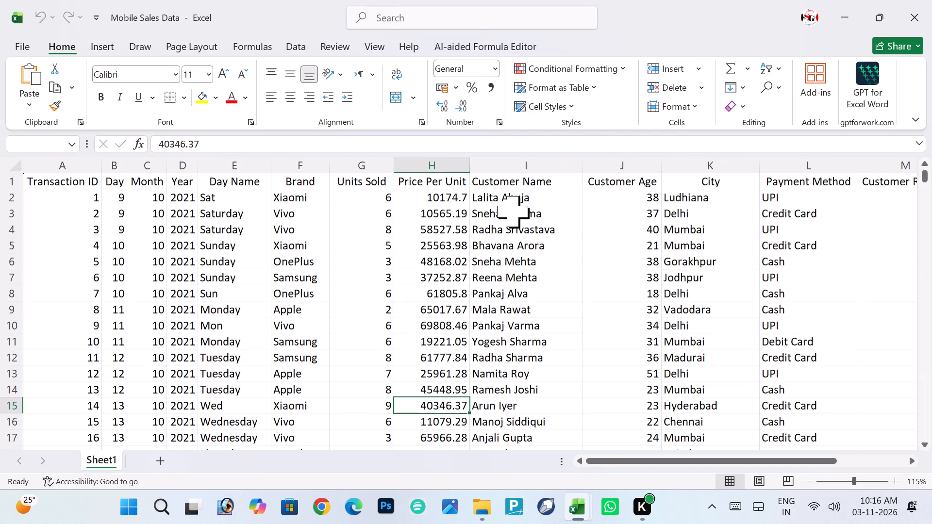
Examine the mobile sales records on Sheet1 from the first rows down to the last transaction.
{"action": "left_click", "coordinate": [497, 225]}
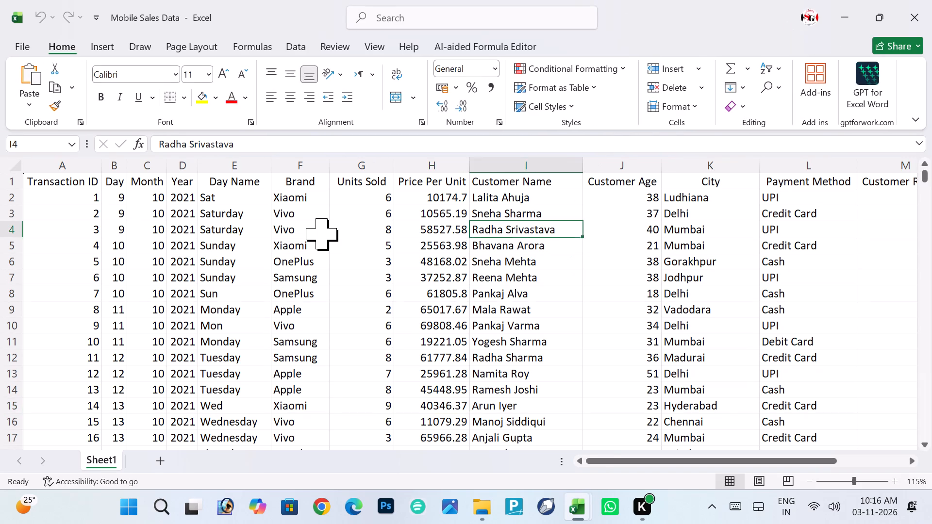
{"action": "left_click", "coordinate": [322, 233]}
{"action": "scroll", "coordinate": [323, 182], "scroll_direction": "down", "scroll_amount": 2}
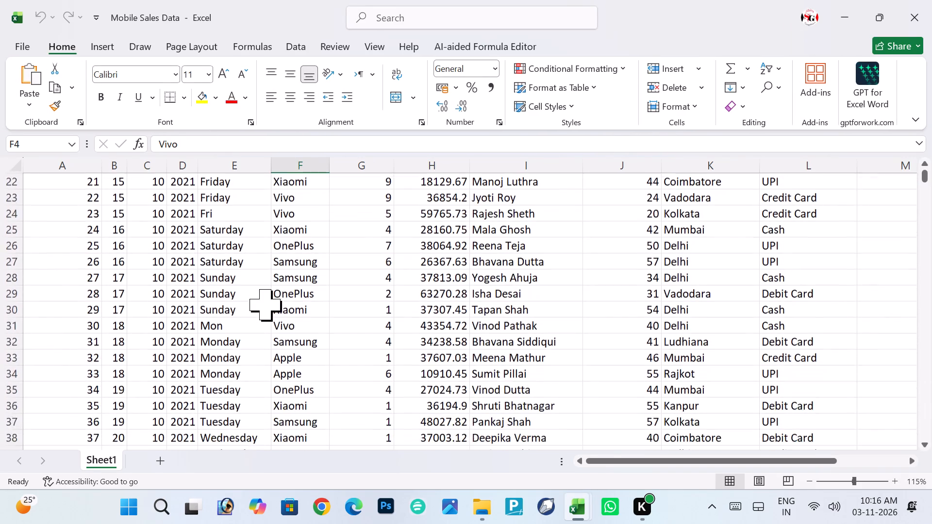
{"action": "scroll", "coordinate": [266, 304], "scroll_direction": "down", "scroll_amount": 18}
{"action": "scroll", "coordinate": [266, 304], "scroll_direction": "down", "scroll_amount": 11}
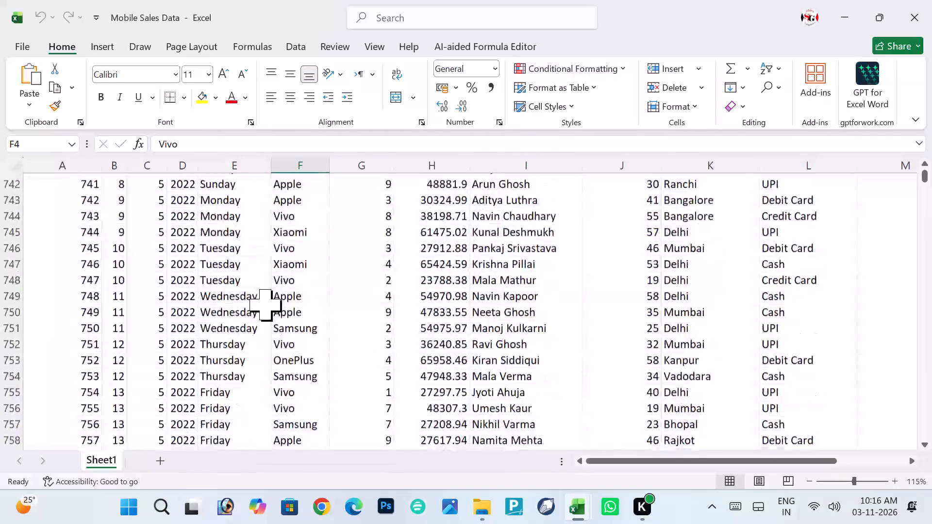
{"action": "scroll", "coordinate": [266, 304], "scroll_direction": "down", "scroll_amount": 9}
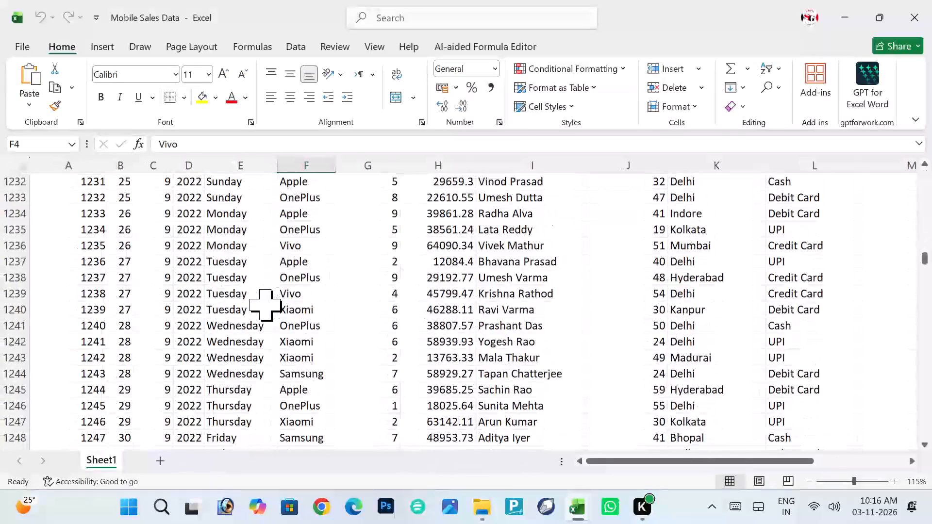
{"action": "left_click", "coordinate": [217, 287]}
{"action": "key", "text": "ctrl+Down"}
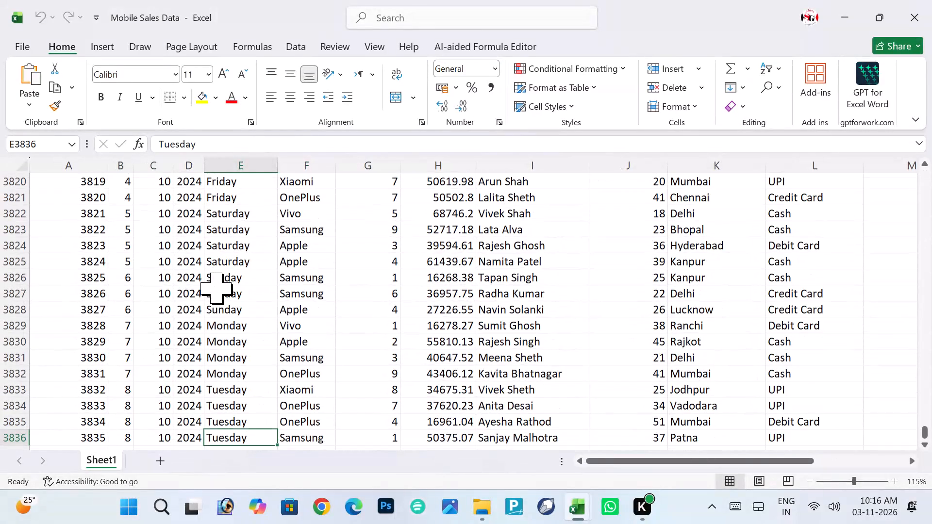
{"action": "left_click", "coordinate": [93, 432]}
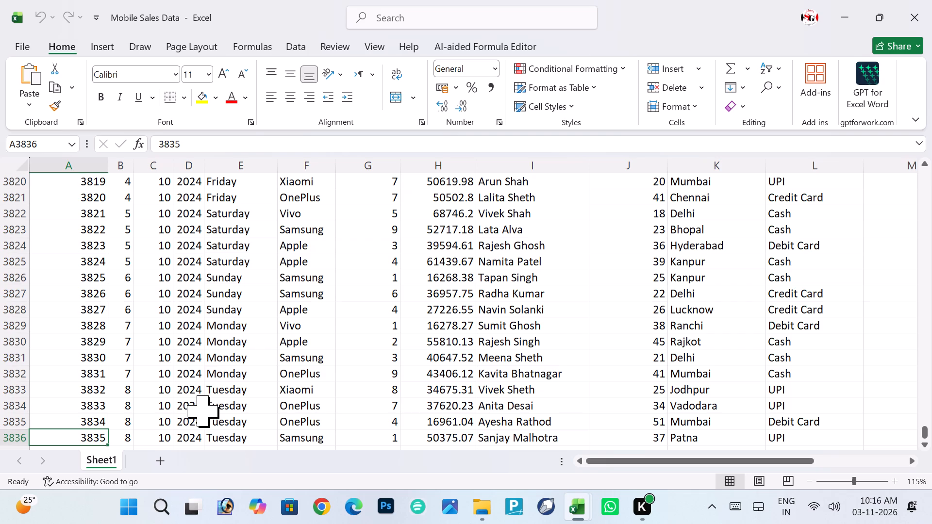
{"action": "left_click", "coordinate": [357, 353]}
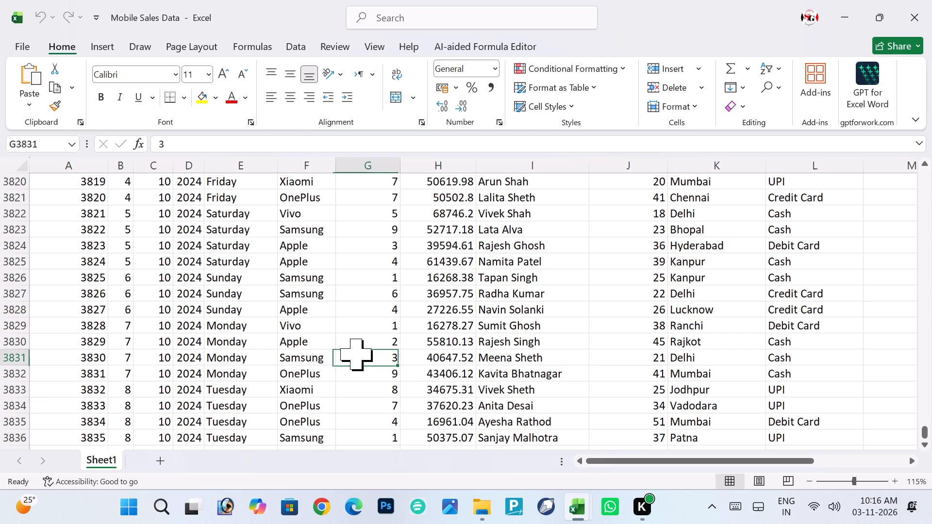
{"action": "left_click", "coordinate": [481, 310]}
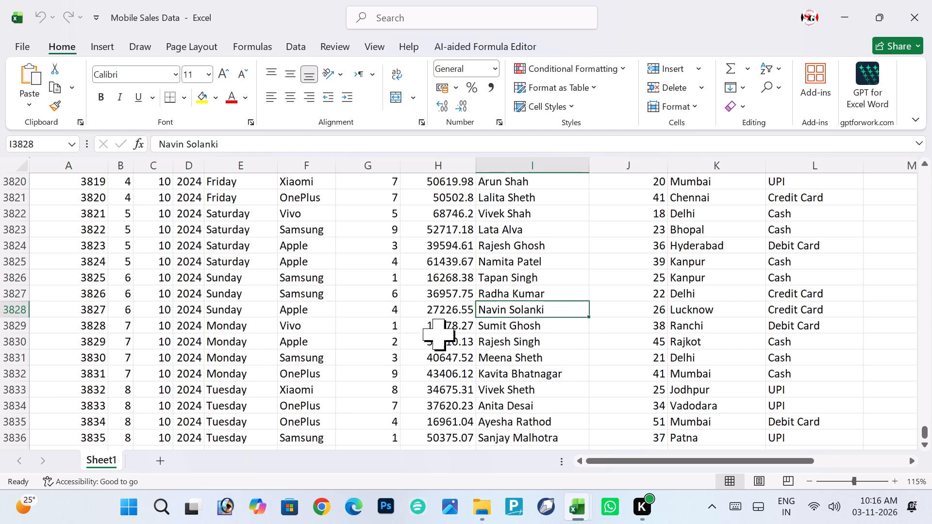
Review the sales records from the end of the data back up to the header row.
{"action": "scroll", "coordinate": [440, 306], "scroll_direction": "down", "scroll_amount": 4}
{"action": "scroll", "coordinate": [440, 306], "scroll_direction": "up", "scroll_amount": 6}
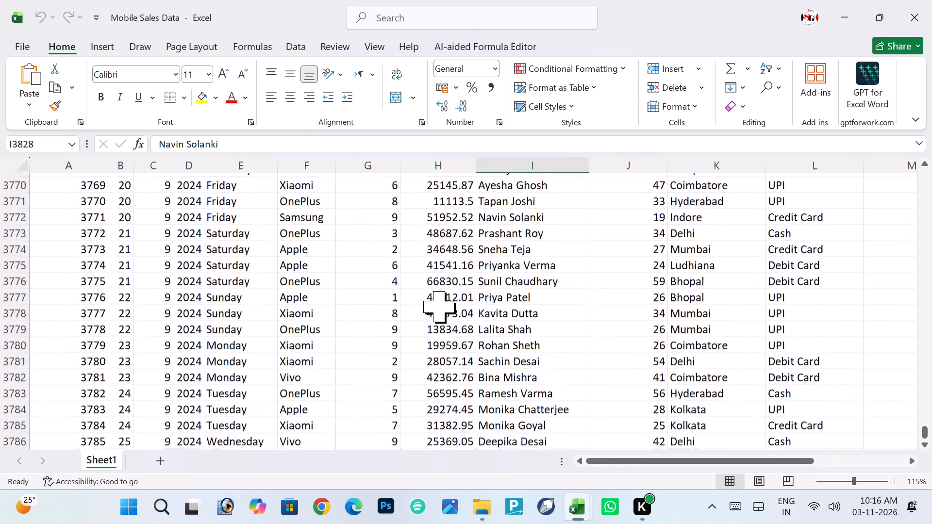
{"action": "scroll", "coordinate": [440, 306], "scroll_direction": "up", "scroll_amount": 9}
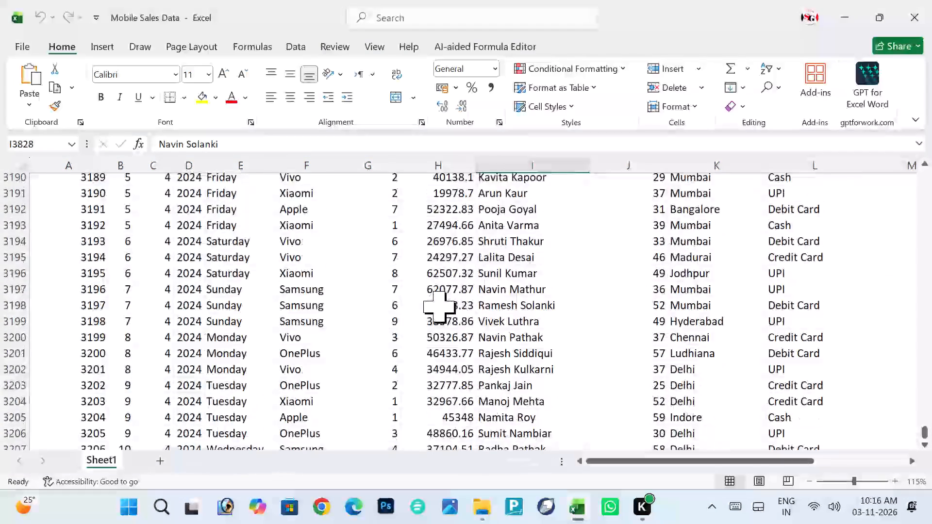
{"action": "scroll", "coordinate": [440, 306], "scroll_direction": "up", "scroll_amount": 5}
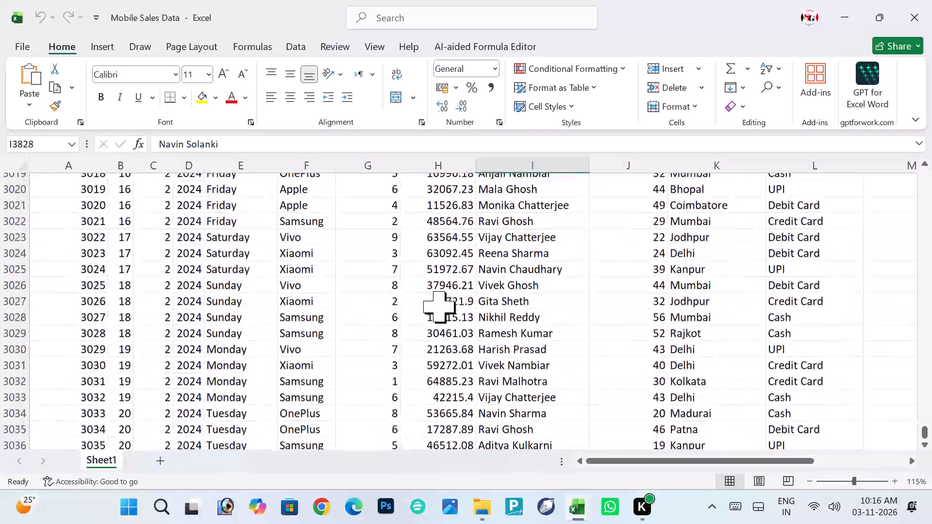
{"action": "scroll", "coordinate": [440, 306], "scroll_direction": "up", "scroll_amount": 10}
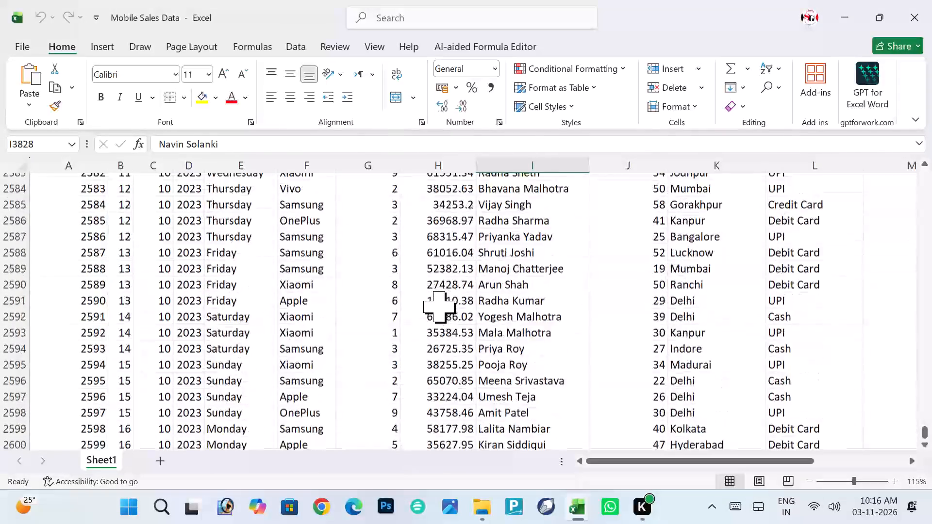
{"action": "scroll", "coordinate": [440, 306], "scroll_direction": "up", "scroll_amount": 4}
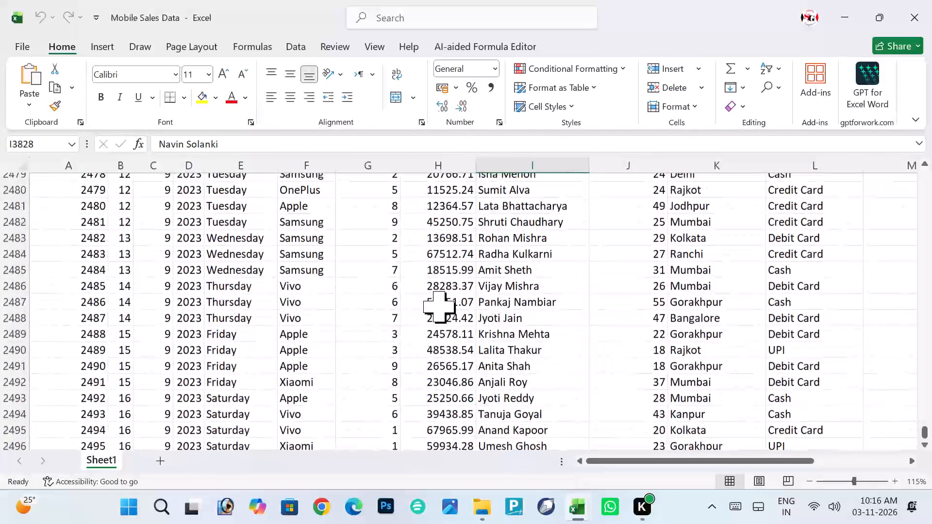
{"action": "scroll", "coordinate": [440, 306], "scroll_direction": "up", "scroll_amount": 2}
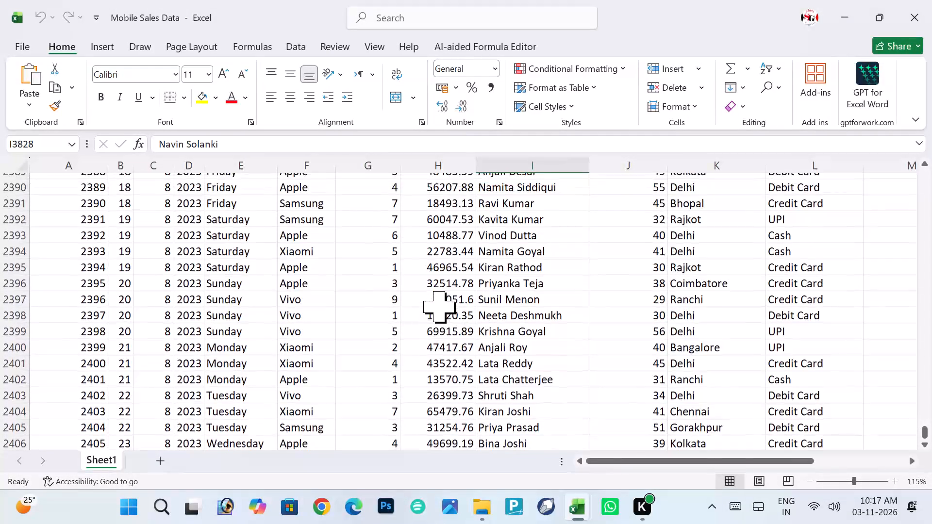
{"action": "scroll", "coordinate": [440, 306], "scroll_direction": "up", "scroll_amount": 7}
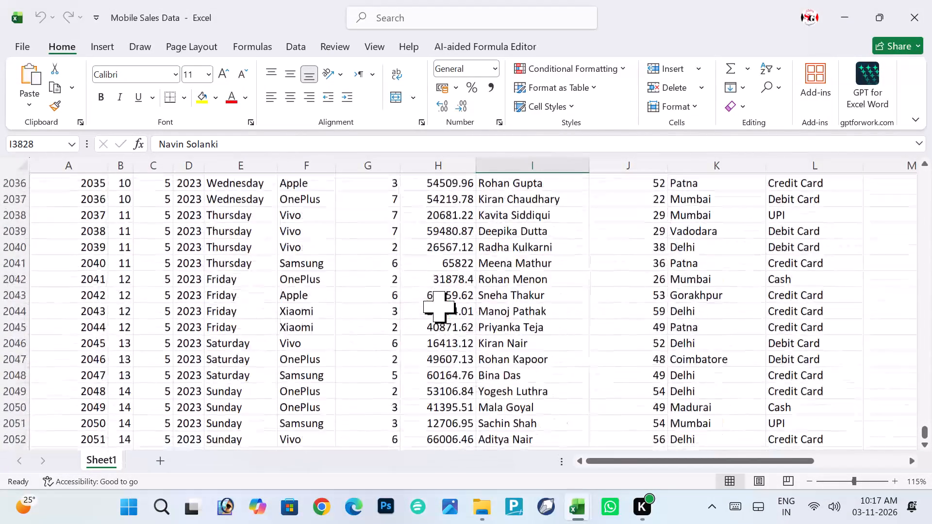
{"action": "scroll", "coordinate": [440, 306], "scroll_direction": "up", "scroll_amount": 7}
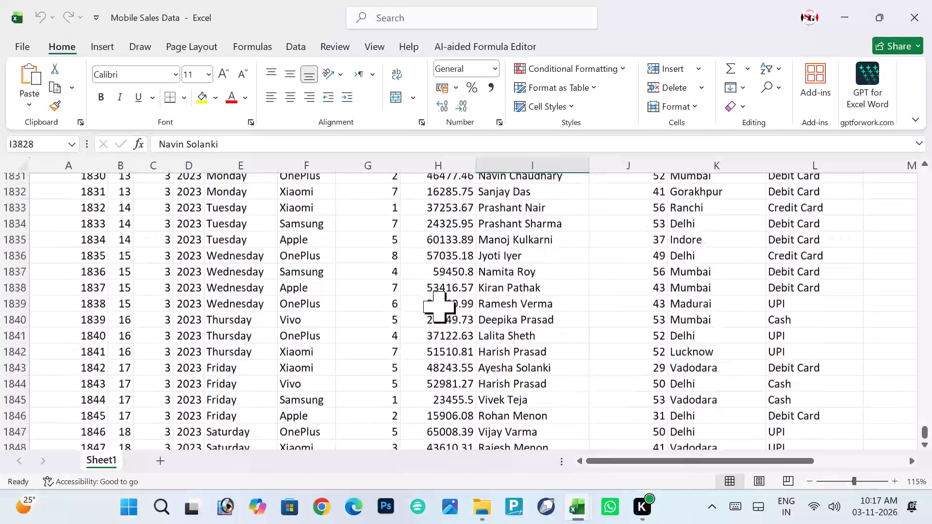
{"action": "scroll", "coordinate": [440, 306], "scroll_direction": "up", "scroll_amount": 13}
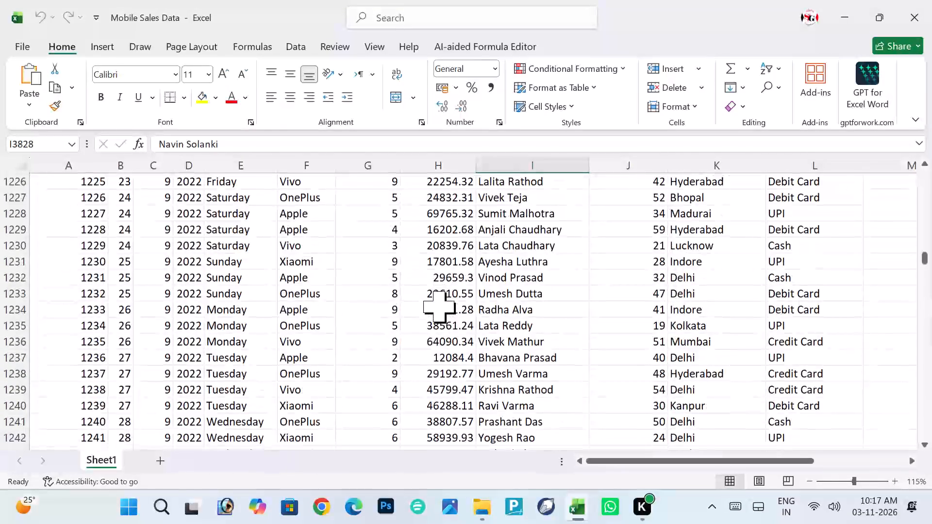
{"action": "key", "text": "ctrl+Up"}
{"action": "left_click", "coordinate": [321, 220]}
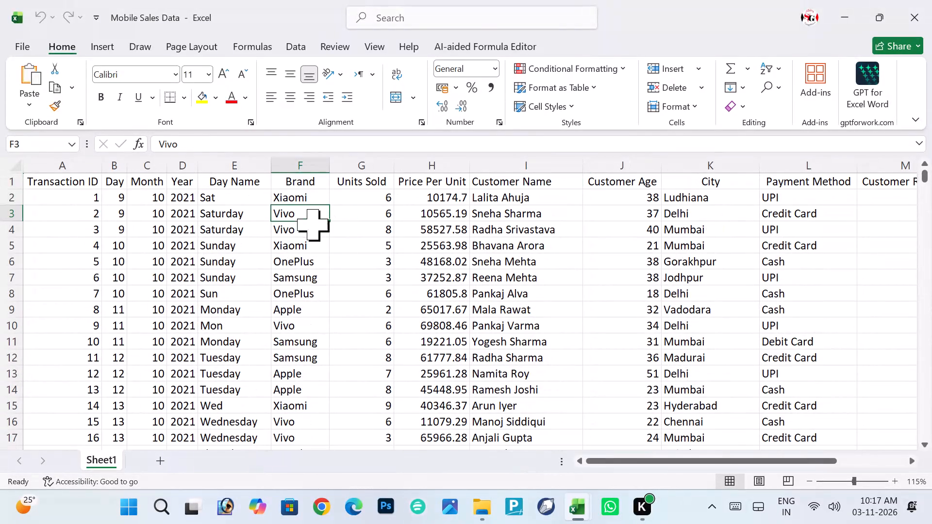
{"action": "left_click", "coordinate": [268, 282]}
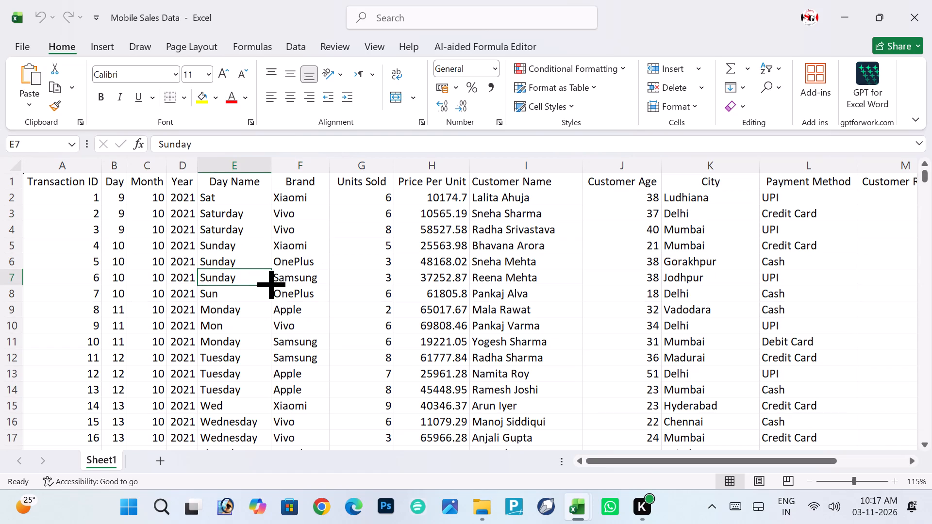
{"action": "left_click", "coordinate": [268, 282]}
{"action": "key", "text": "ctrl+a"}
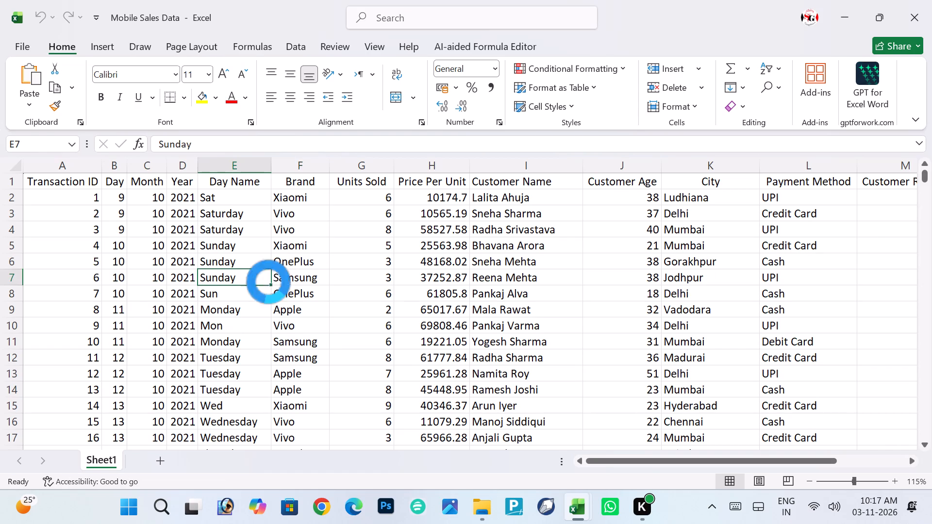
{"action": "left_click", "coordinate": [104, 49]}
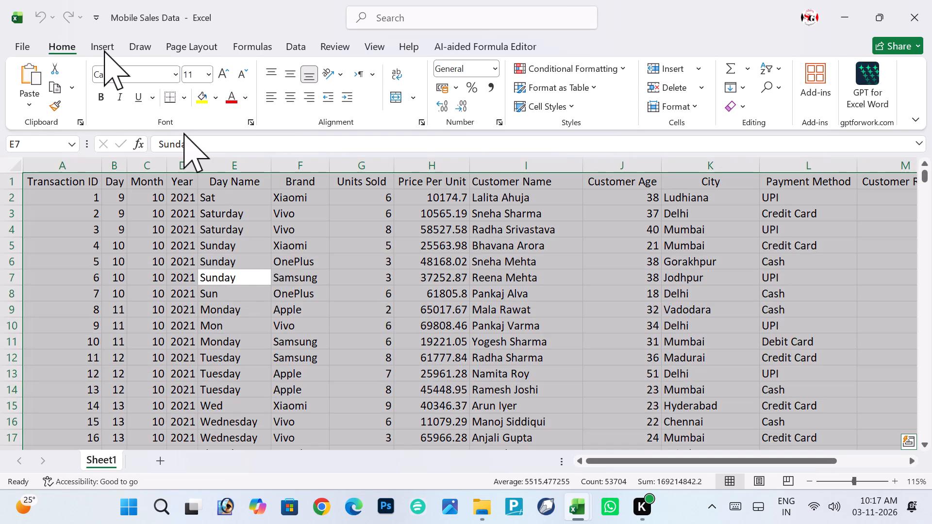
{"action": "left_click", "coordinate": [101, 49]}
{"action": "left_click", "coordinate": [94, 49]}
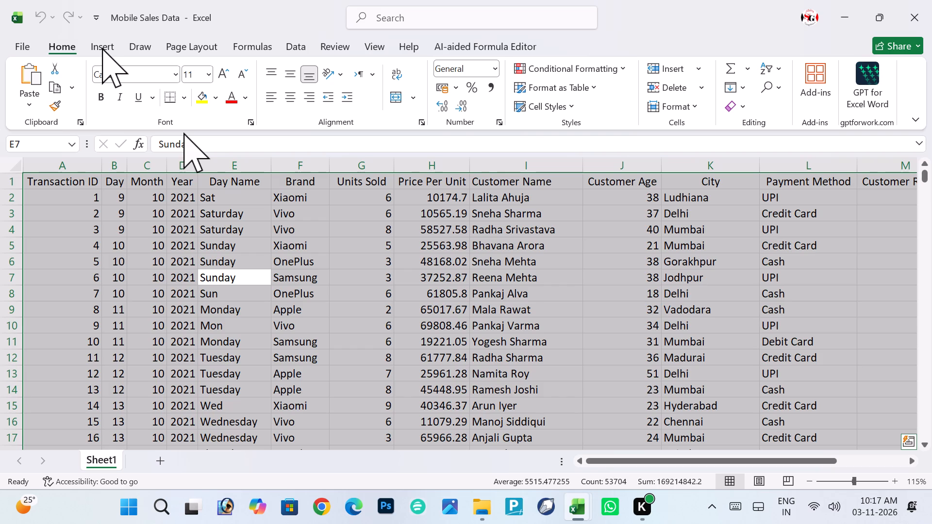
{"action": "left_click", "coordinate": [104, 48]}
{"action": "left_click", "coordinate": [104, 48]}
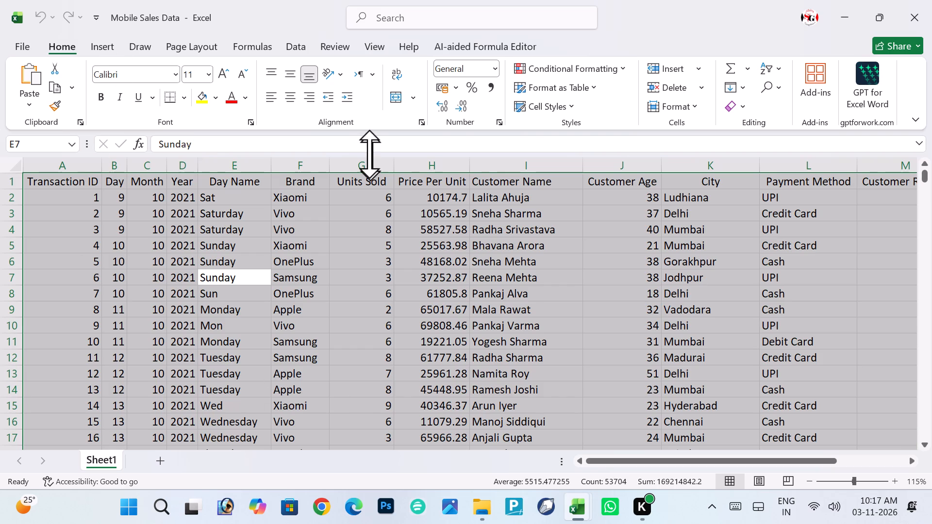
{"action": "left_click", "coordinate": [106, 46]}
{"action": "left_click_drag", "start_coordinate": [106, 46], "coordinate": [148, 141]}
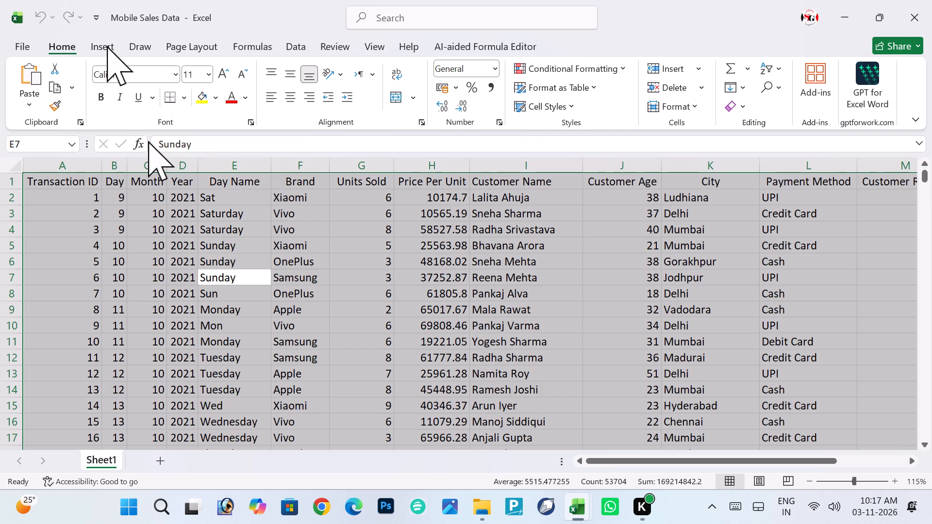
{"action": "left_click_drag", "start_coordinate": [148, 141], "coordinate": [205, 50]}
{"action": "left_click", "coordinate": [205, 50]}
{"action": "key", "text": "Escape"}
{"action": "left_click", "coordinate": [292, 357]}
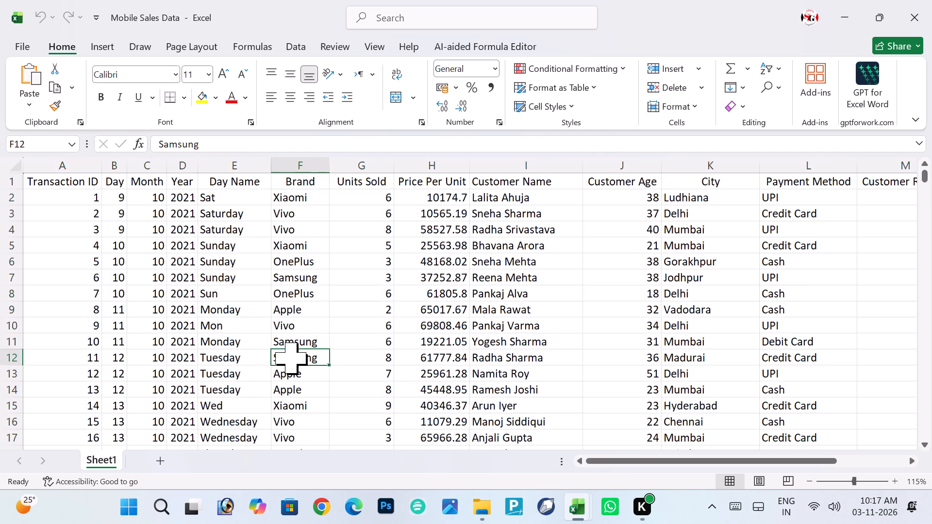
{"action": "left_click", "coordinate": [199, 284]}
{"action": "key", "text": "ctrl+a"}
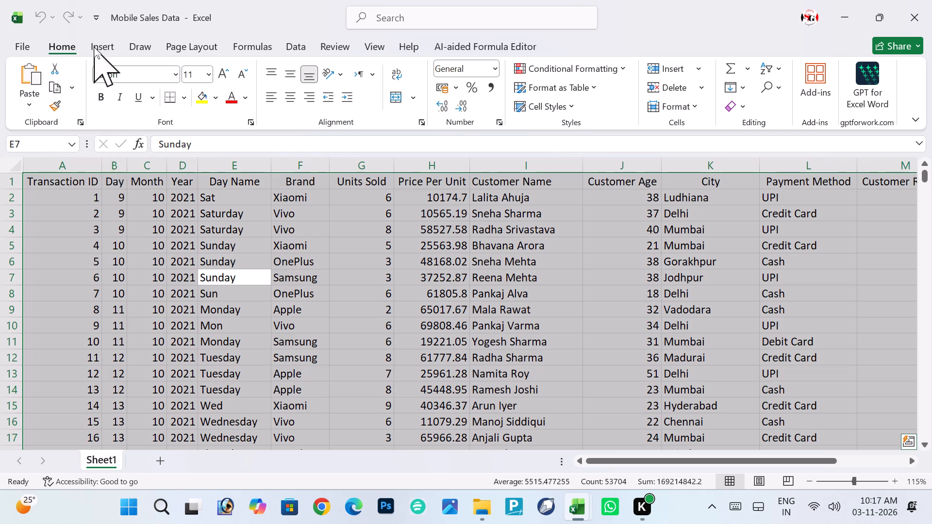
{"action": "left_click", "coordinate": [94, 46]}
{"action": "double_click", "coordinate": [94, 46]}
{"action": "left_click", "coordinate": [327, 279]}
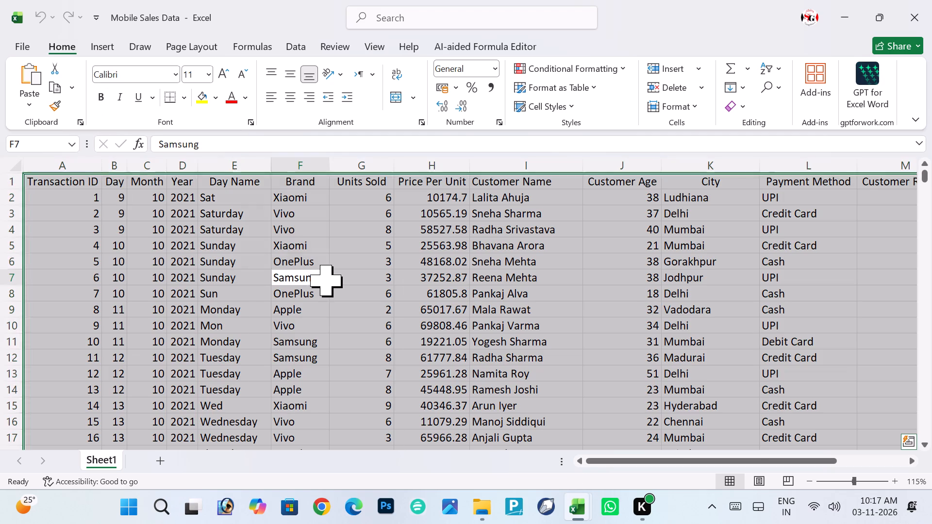
Switch to the blank Book1 workbook, dismiss the licence notice and close the workbook.
{"action": "left_click", "coordinate": [585, 514]}
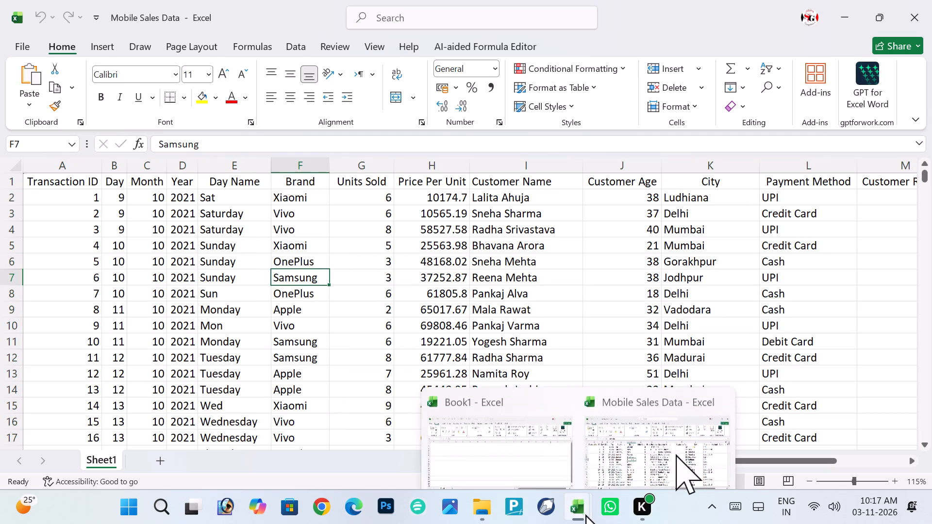
{"action": "left_click", "coordinate": [546, 427]}
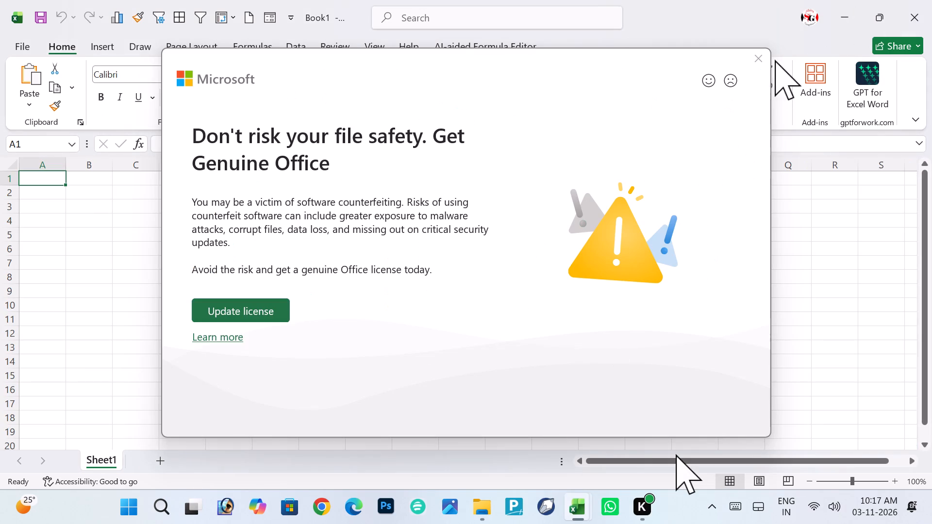
{"action": "left_click", "coordinate": [767, 59]}
{"action": "left_click", "coordinate": [905, 15]}
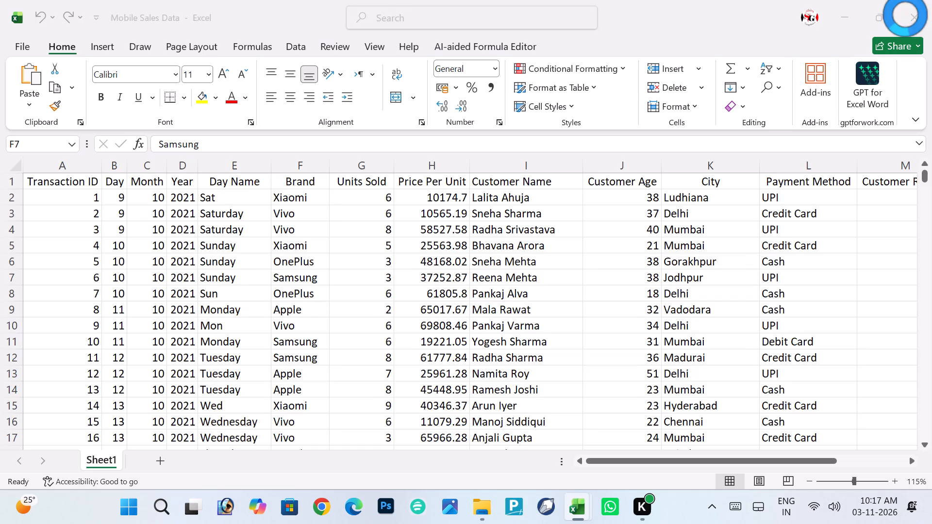
Create a PivotTable on a new worksheet from the full sales data range Sheet1!$A$1:$N$3836.
{"action": "left_click", "coordinate": [145, 234]}
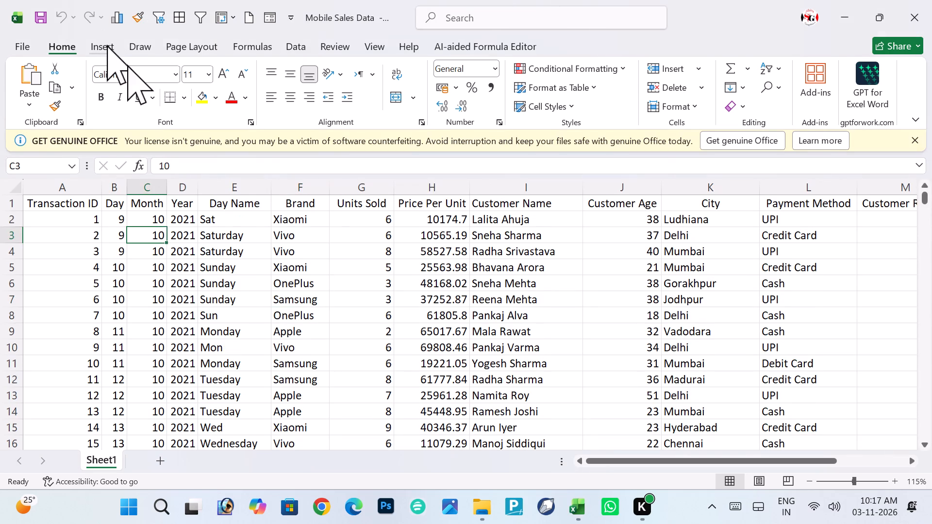
{"action": "left_click", "coordinate": [107, 45]}
{"action": "left_click", "coordinate": [157, 376]}
{"action": "key", "text": "ctrl+a"}
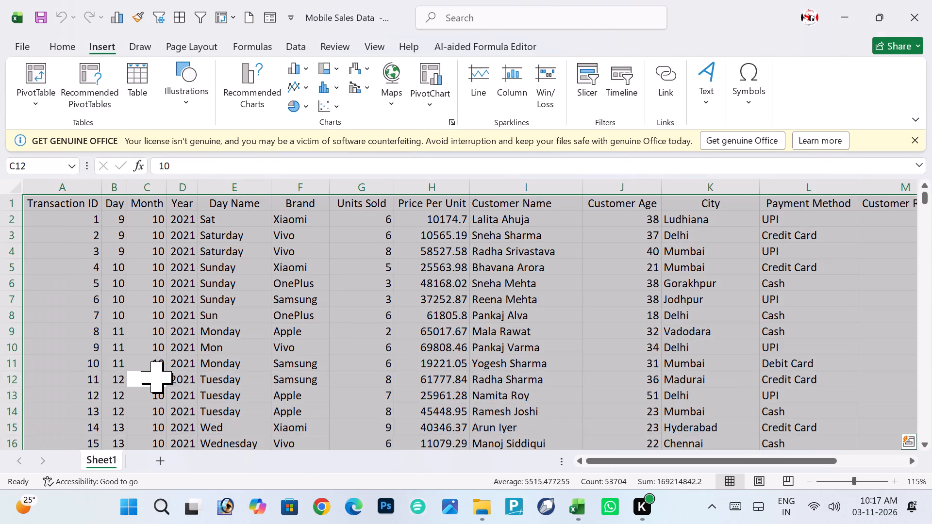
{"action": "left_click", "coordinate": [100, 50]}
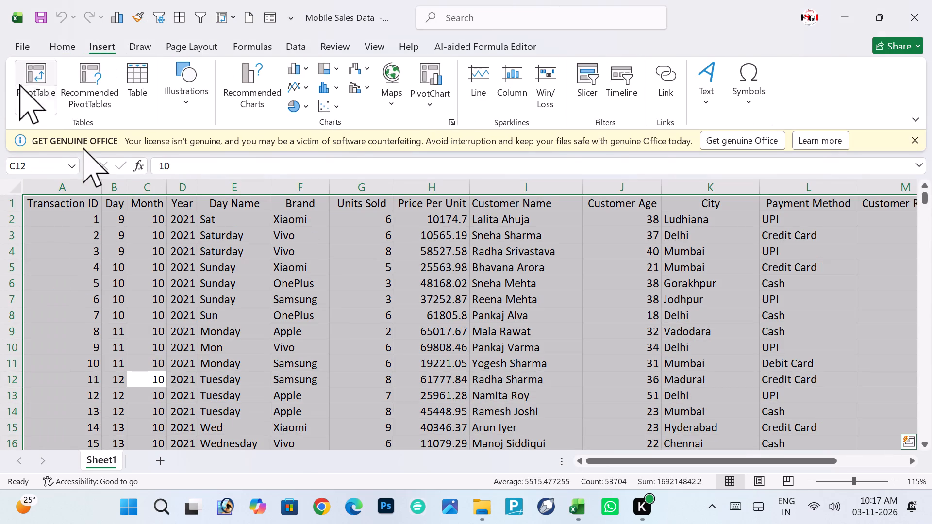
{"action": "left_click", "coordinate": [25, 74]}
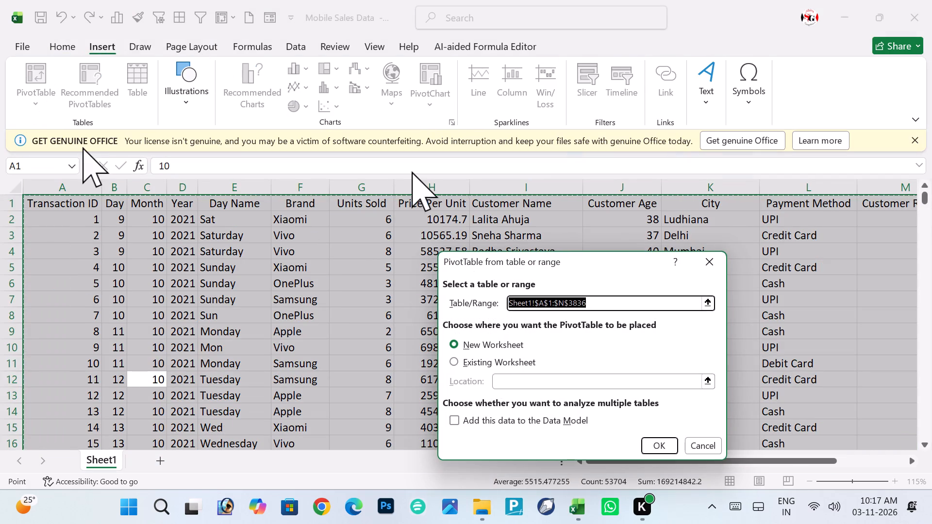
{"action": "left_click", "coordinate": [481, 343]}
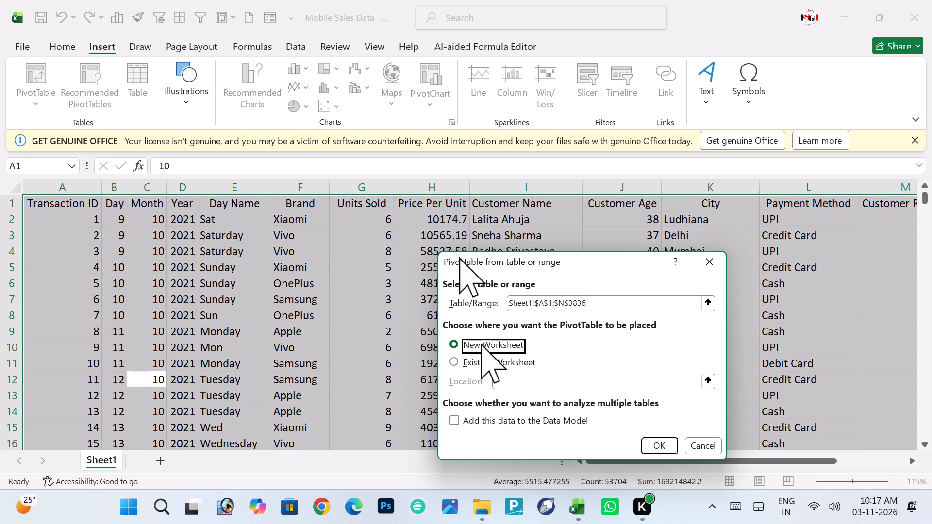
{"action": "left_click", "coordinate": [648, 443]}
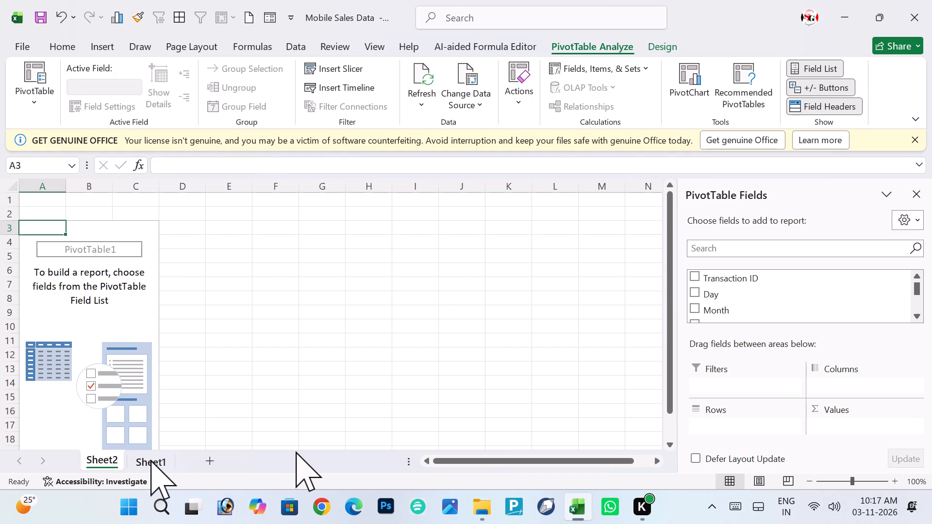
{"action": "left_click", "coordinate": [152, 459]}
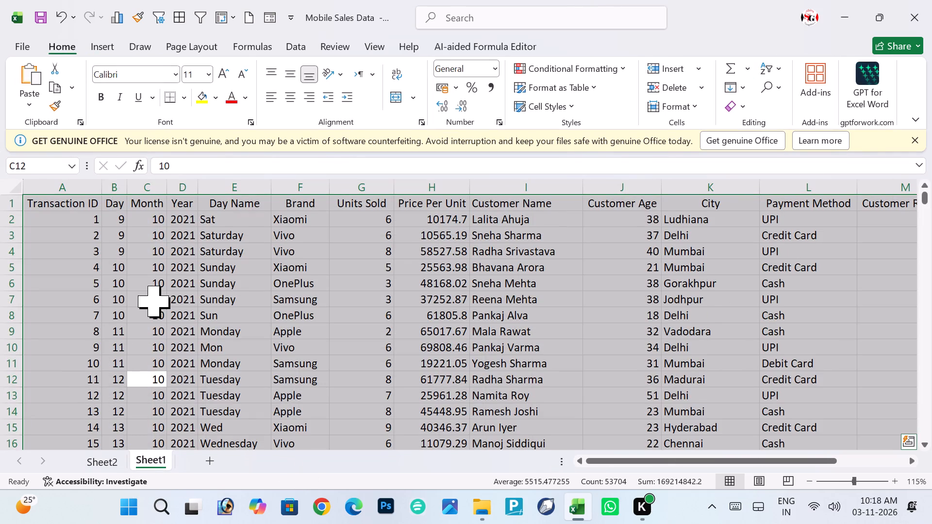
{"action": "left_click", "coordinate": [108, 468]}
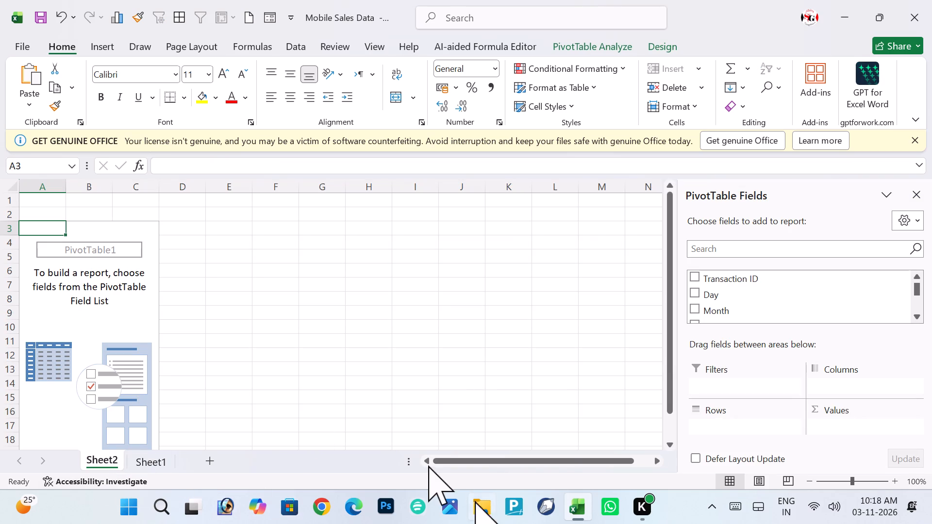
Open the Dashboard image from the Downloads folder, examine its mobile sales dashboard layout, and return to the Mobile Sales Data workbook.
{"action": "left_click", "coordinate": [475, 508]}
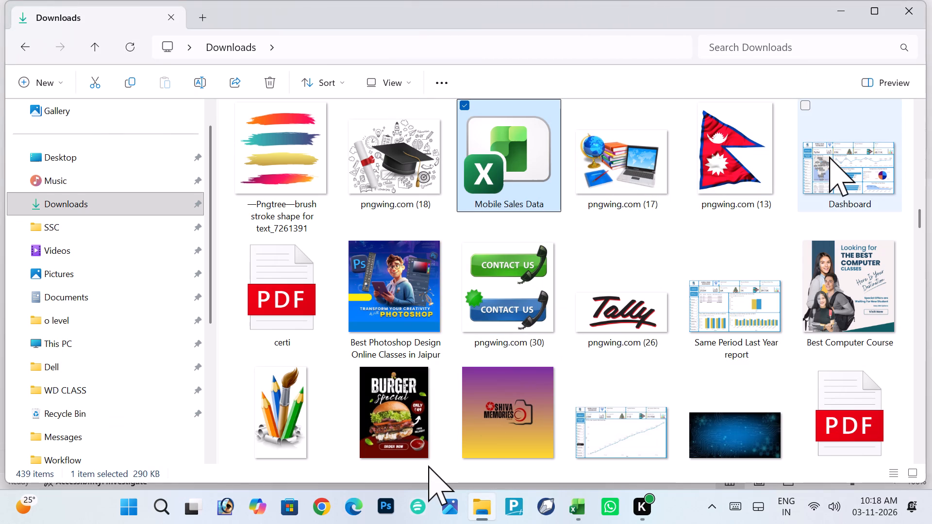
{"action": "double_click", "coordinate": [829, 156]}
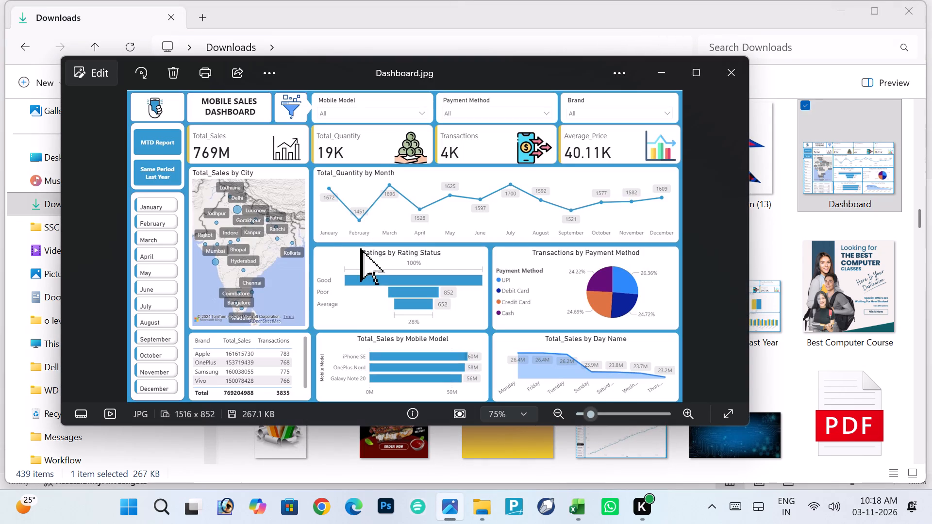
{"action": "left_click", "coordinate": [703, 67]}
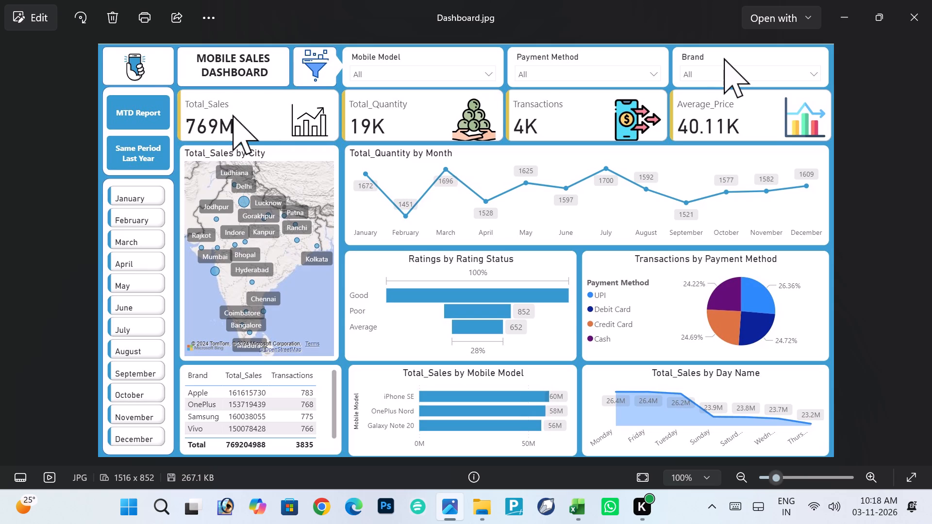
{"action": "key", "text": "alt+Tab"}
{"action": "key", "text": "alt+Tab"}
{"action": "key", "text": "alt+Tab"}
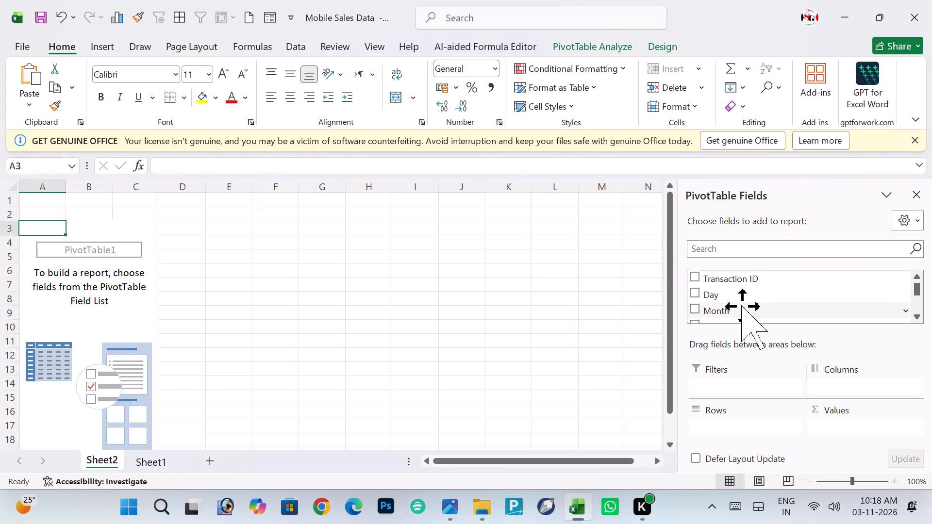
Examine the PivotTable field list to see which sales data fields are available.
{"action": "scroll", "coordinate": [740, 305], "scroll_direction": "down", "scroll_amount": 2}
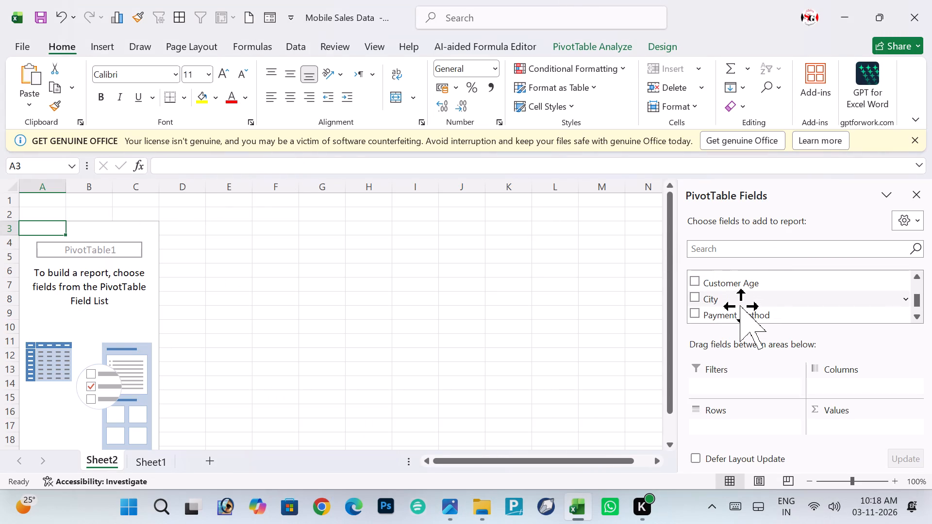
{"action": "scroll", "coordinate": [740, 305], "scroll_direction": "down", "scroll_amount": 2}
{"action": "scroll", "coordinate": [740, 305], "scroll_direction": "up", "scroll_amount": 1}
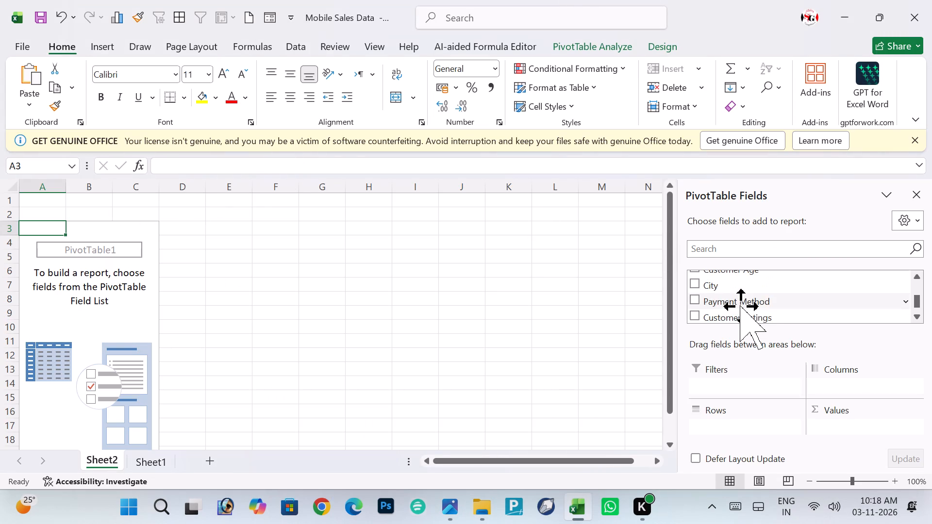
{"action": "scroll", "coordinate": [740, 305], "scroll_direction": "up", "scroll_amount": 2}
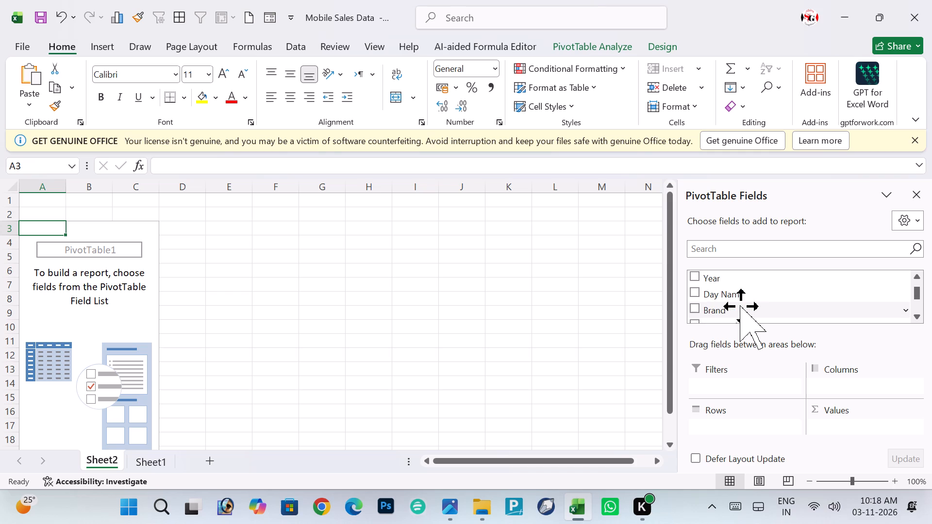
{"action": "scroll", "coordinate": [739, 296], "scroll_direction": "down", "scroll_amount": 1}
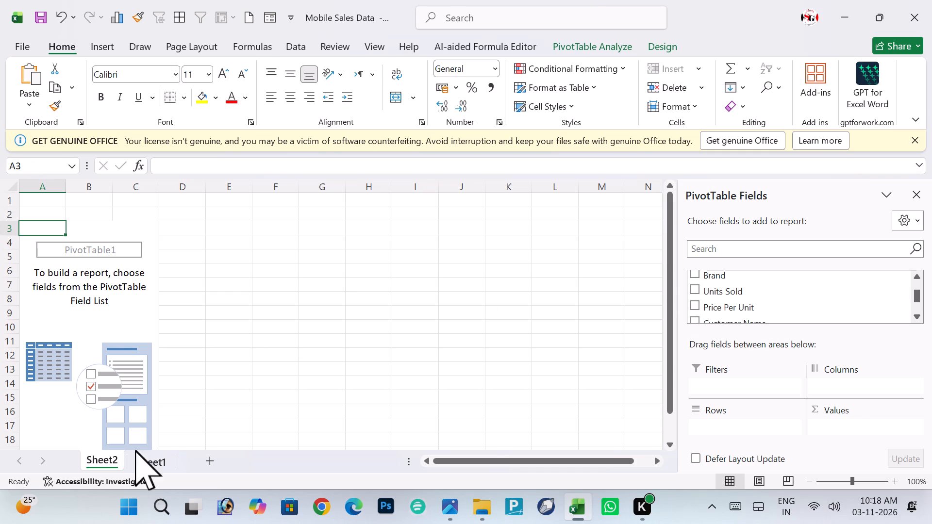
Insert a new column between Price Per Unit and Customer Name on Sheet1, with the header Total Sales.
{"action": "left_click", "coordinate": [145, 457]}
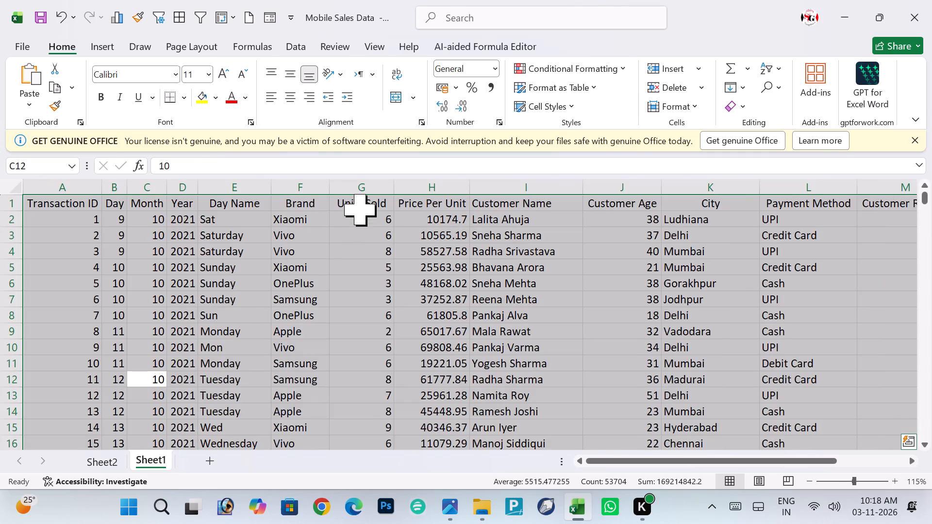
{"action": "left_click", "coordinate": [362, 207]}
{"action": "left_click", "coordinate": [423, 204]}
{"action": "scroll", "coordinate": [540, 208], "scroll_direction": "left", "scroll_amount": 4}
{"action": "scroll", "coordinate": [540, 208], "scroll_direction": "right", "scroll_amount": 2}
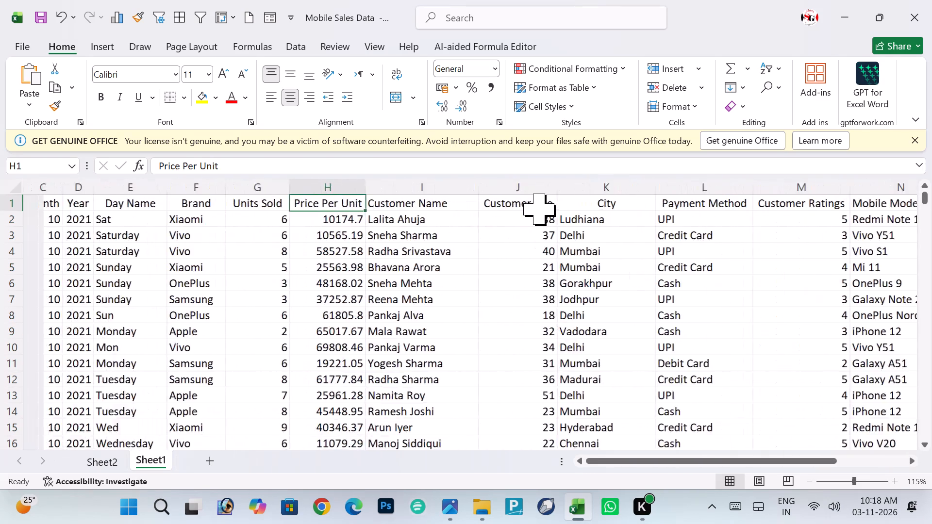
{"action": "scroll", "coordinate": [540, 208], "scroll_direction": "right", "scroll_amount": 1}
{"action": "left_click", "coordinate": [390, 250]}
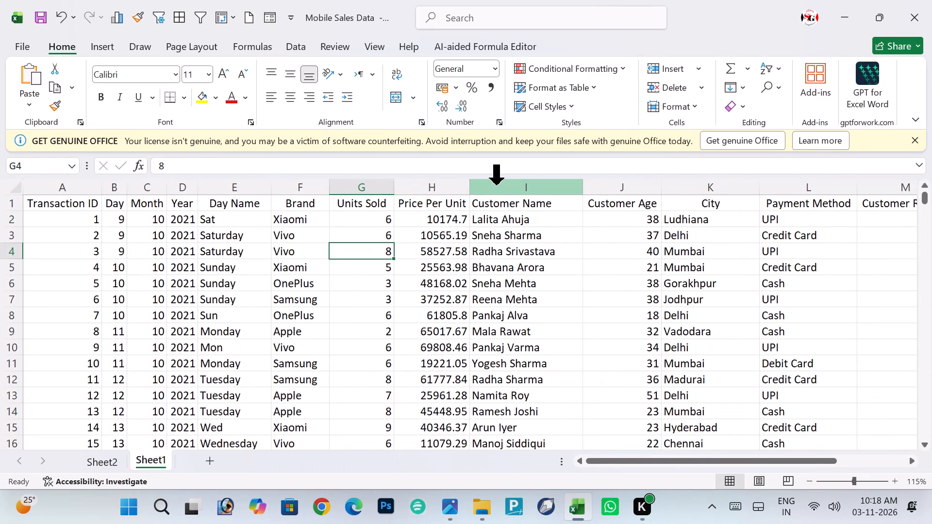
{"action": "left_click", "coordinate": [500, 188]}
{"action": "right_click", "coordinate": [500, 188]}
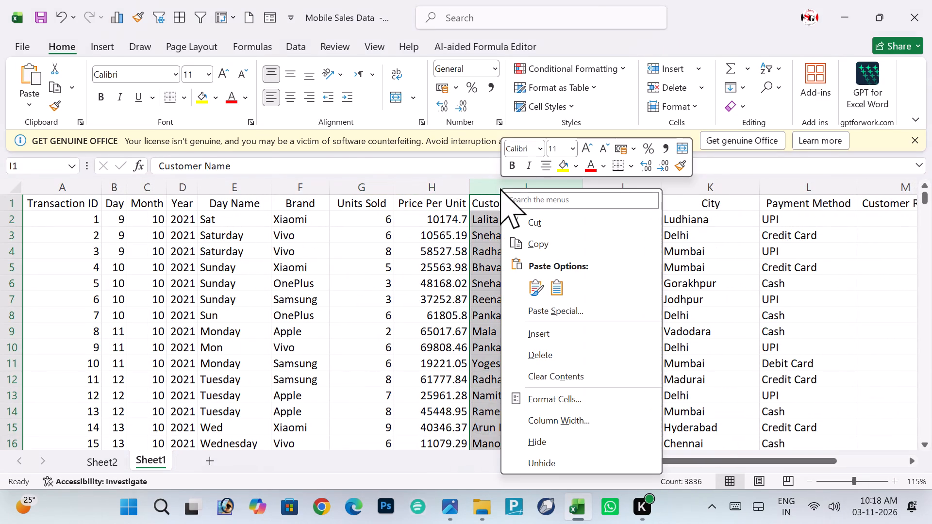
{"action": "left_click", "coordinate": [546, 340]}
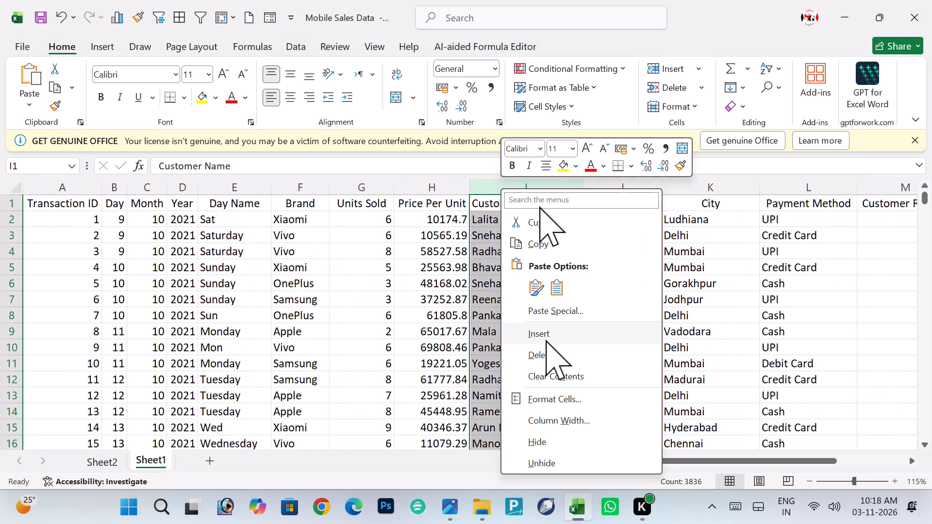
{"action": "left_click", "coordinate": [510, 211]}
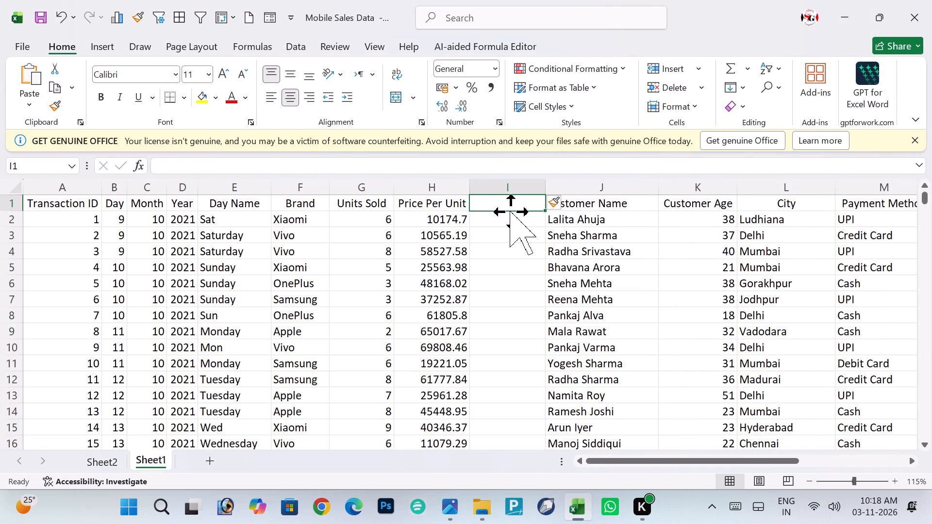
{"action": "key", "text": "shift+t"}
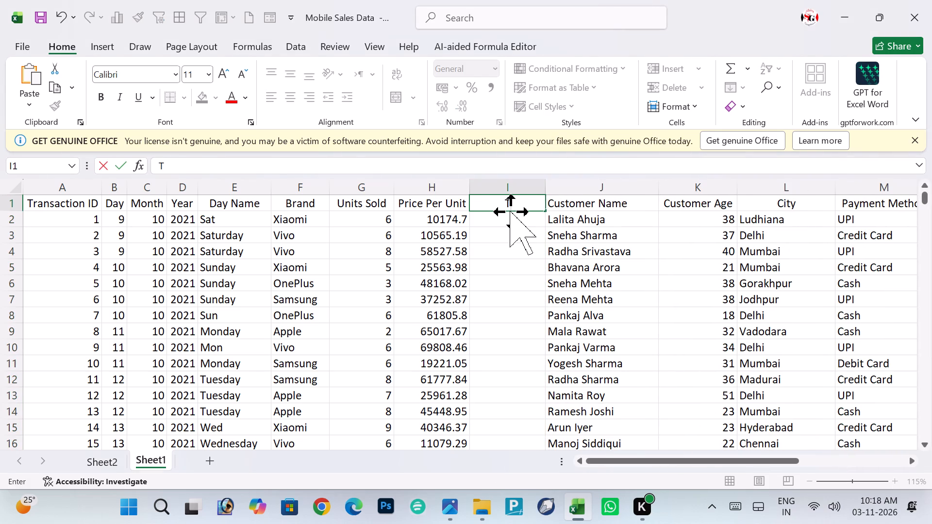
{"action": "type", "text": "otal Sales"}
{"action": "key", "text": "Return"}
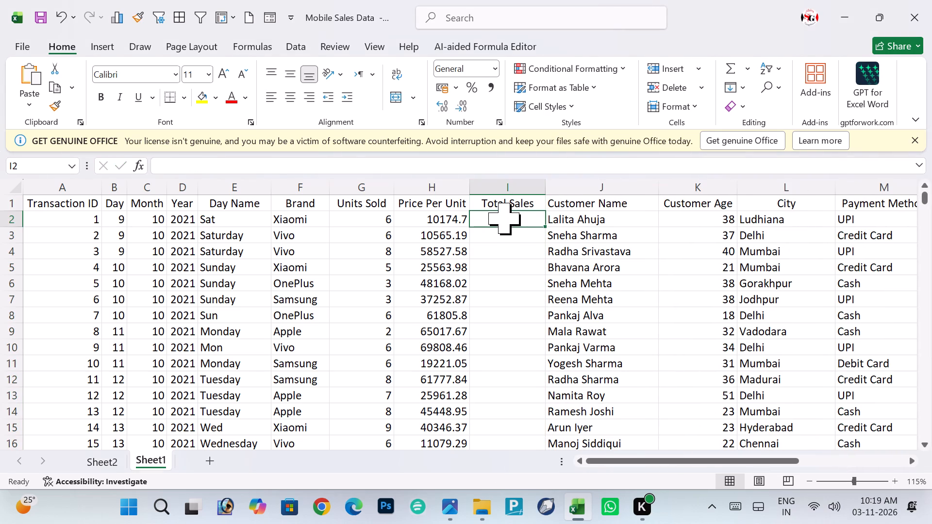
Calculate Total Sales with the formula =G2*H2 in cell I2 and fill it down for all sales records.
{"action": "key", "text": "equal"}
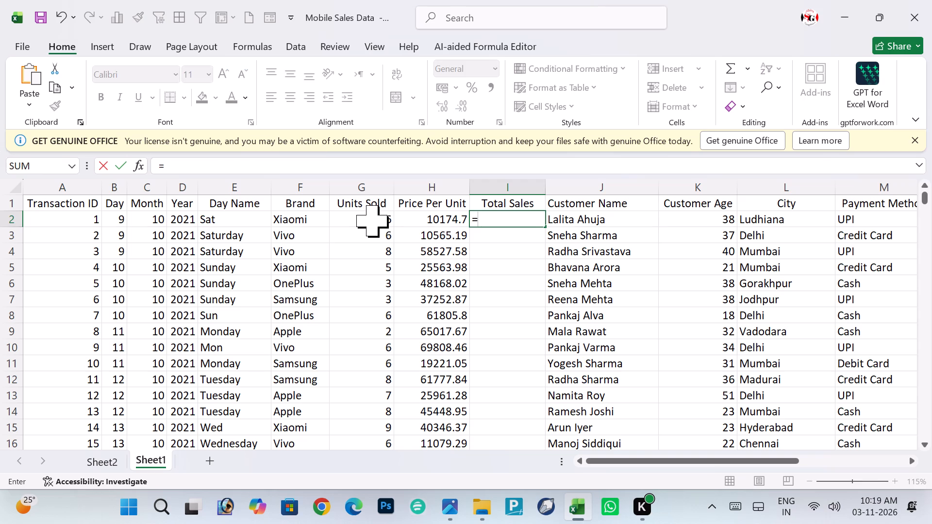
{"action": "left_click", "coordinate": [373, 220]}
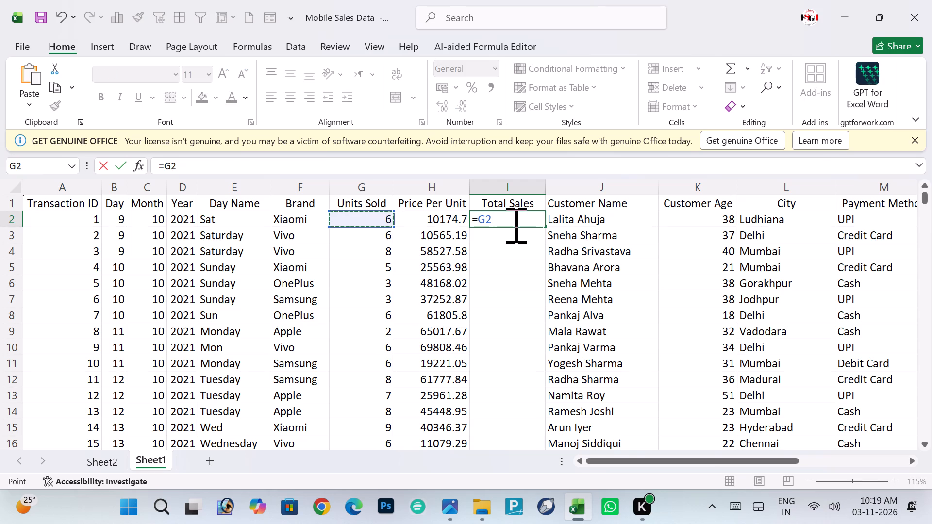
{"action": "key", "text": "asterisk"}
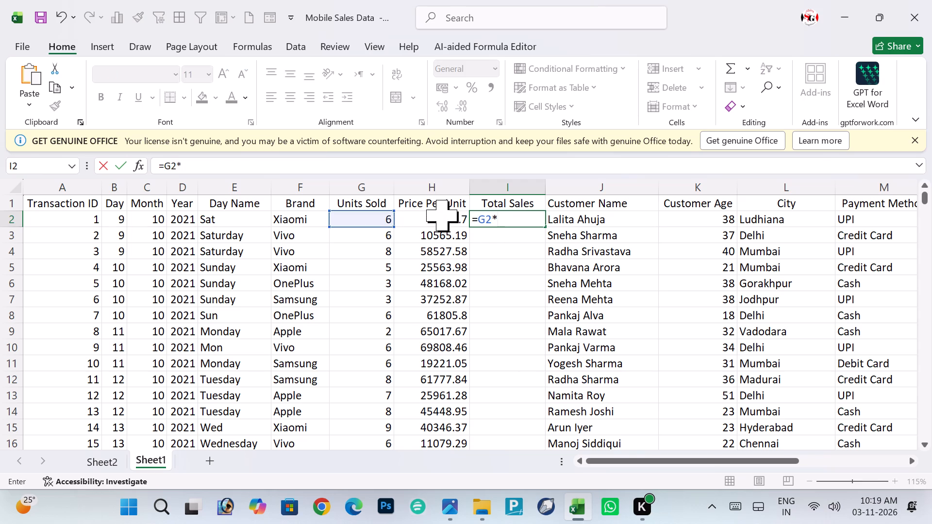
{"action": "left_click", "coordinate": [443, 214]}
{"action": "key", "text": "Return"}
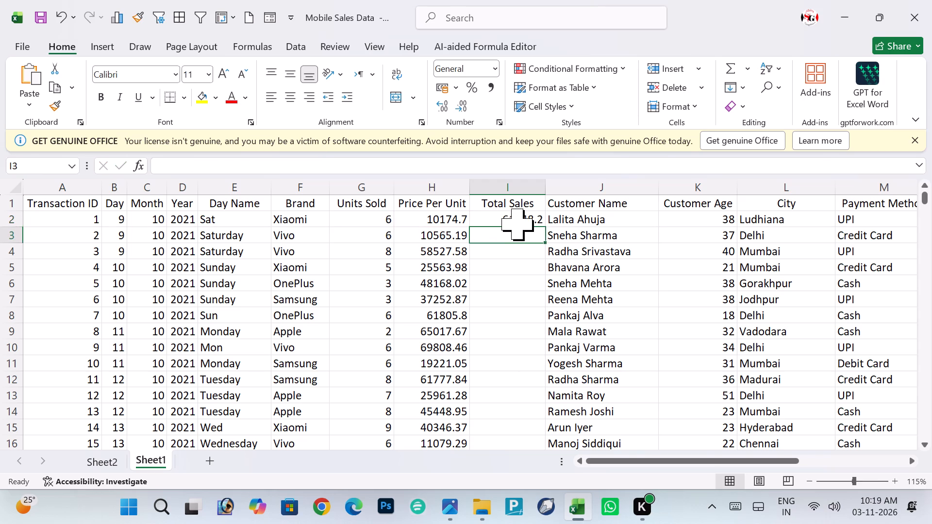
{"action": "left_click", "coordinate": [508, 217]}
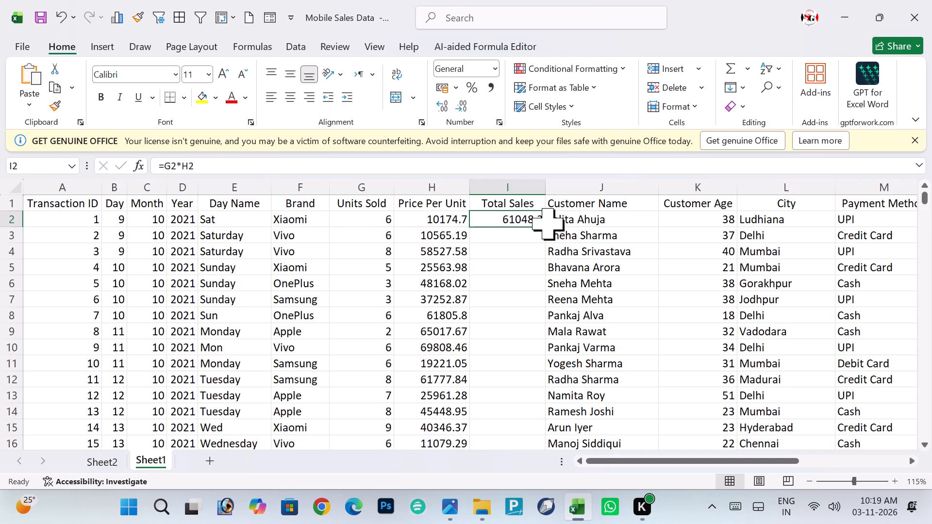
{"action": "double_click", "coordinate": [545, 225]}
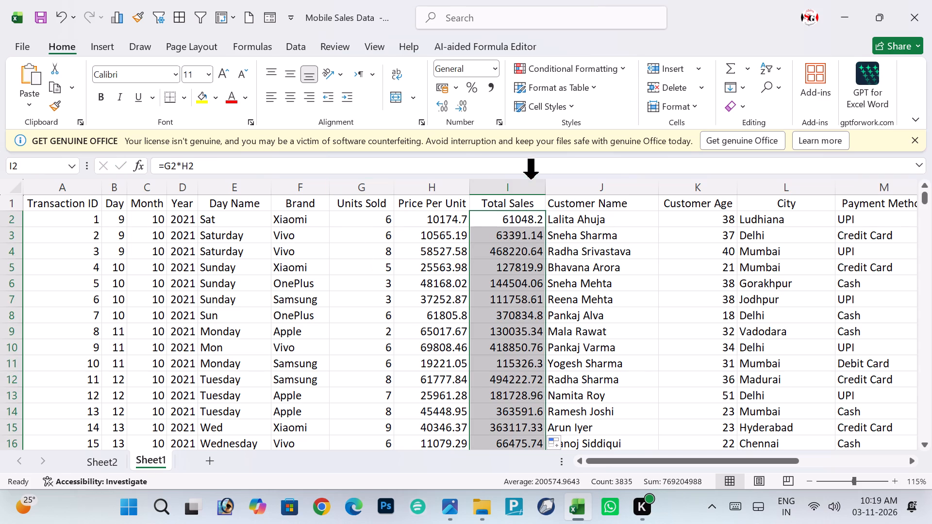
Check Sheet2's field list for Total Sales, and create a PivotTable on a new worksheet from all Sheet1 data, A1:O3836.
{"action": "left_click", "coordinate": [107, 457]}
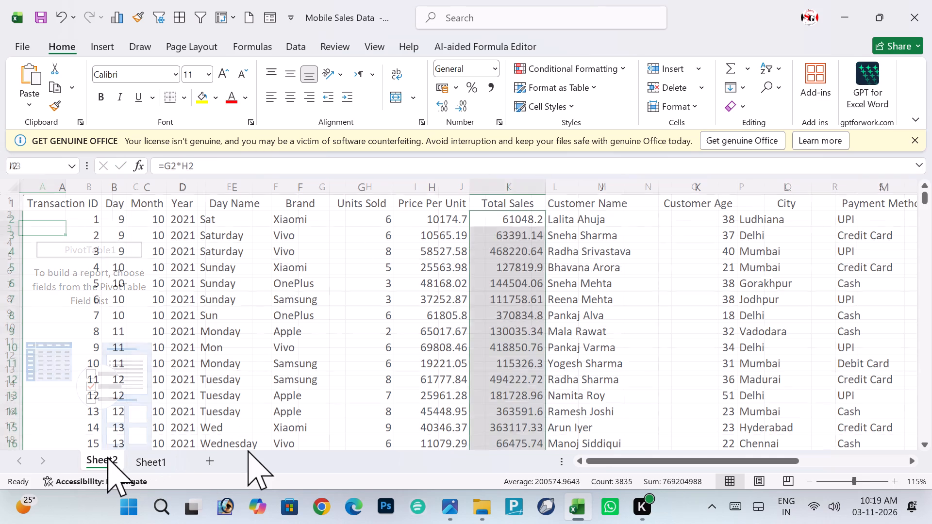
{"action": "scroll", "coordinate": [768, 303], "scroll_direction": "down", "scroll_amount": 1}
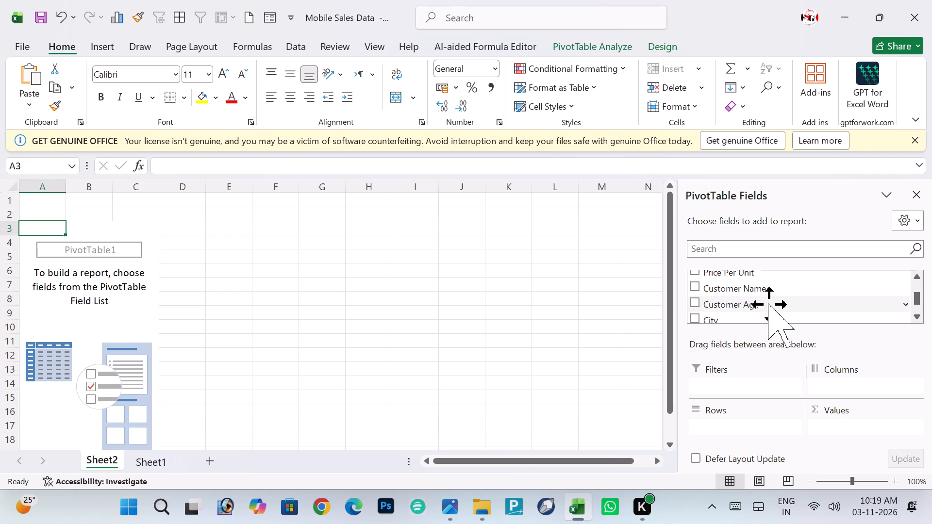
{"action": "scroll", "coordinate": [768, 303], "scroll_direction": "down", "scroll_amount": 2}
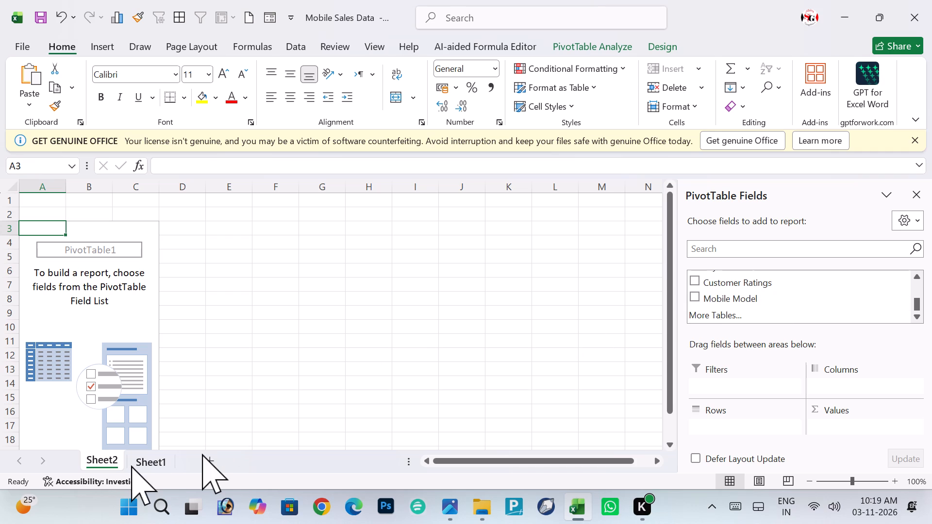
{"action": "left_click", "coordinate": [150, 462]}
{"action": "left_click", "coordinate": [229, 311]}
{"action": "key", "text": "ctrl+a"}
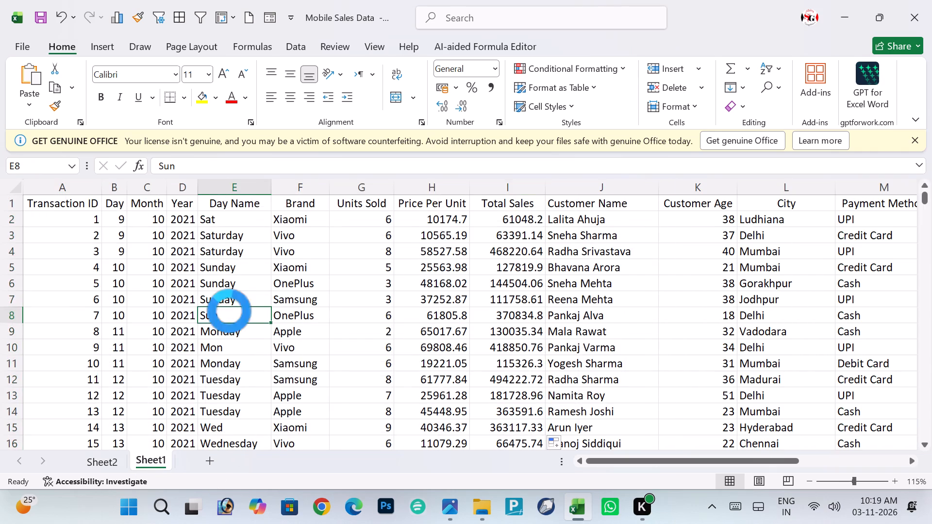
{"action": "left_click", "coordinate": [110, 45]}
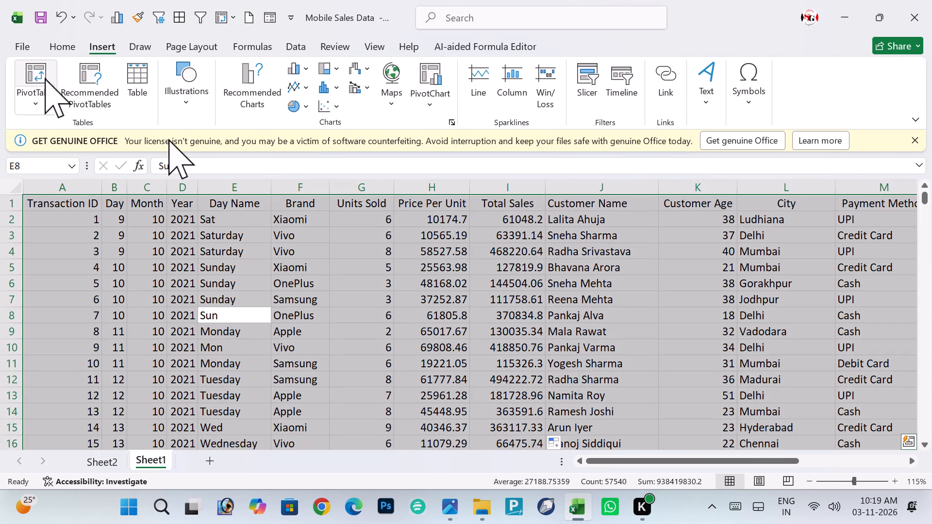
{"action": "left_click", "coordinate": [36, 71]}
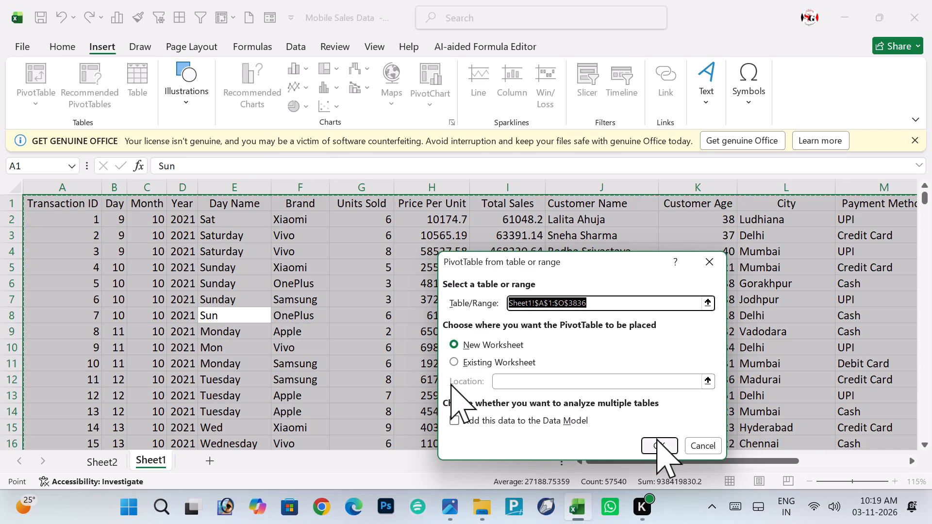
{"action": "left_click", "coordinate": [657, 444]}
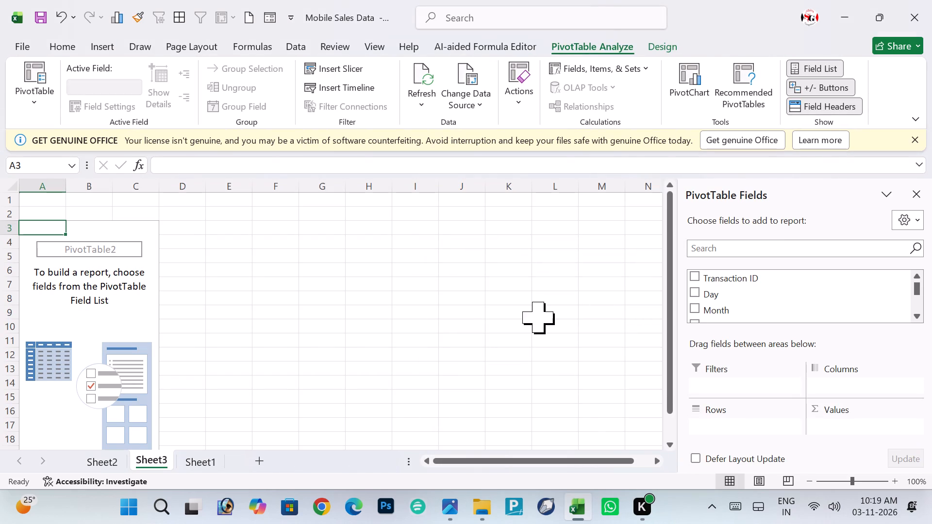
Delete Sheet2, which holds the earlier empty PivotTable.
{"action": "right_click", "coordinate": [104, 464]}
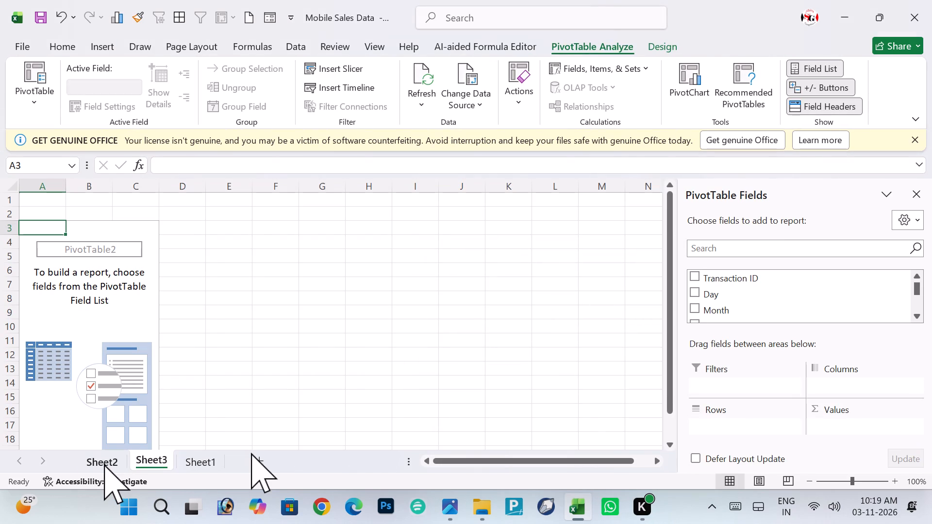
{"action": "left_click", "coordinate": [159, 284]}
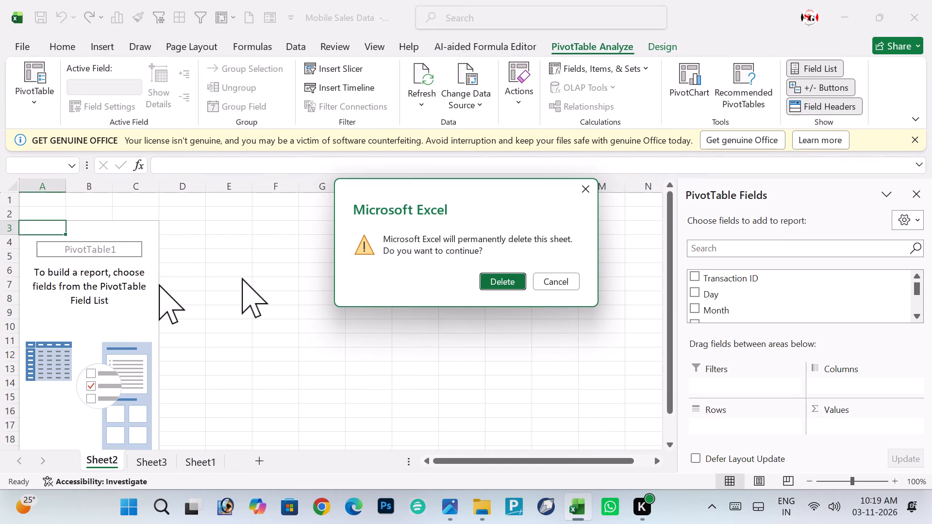
{"action": "left_click", "coordinate": [498, 268]}
{"action": "left_click", "coordinate": [498, 277]}
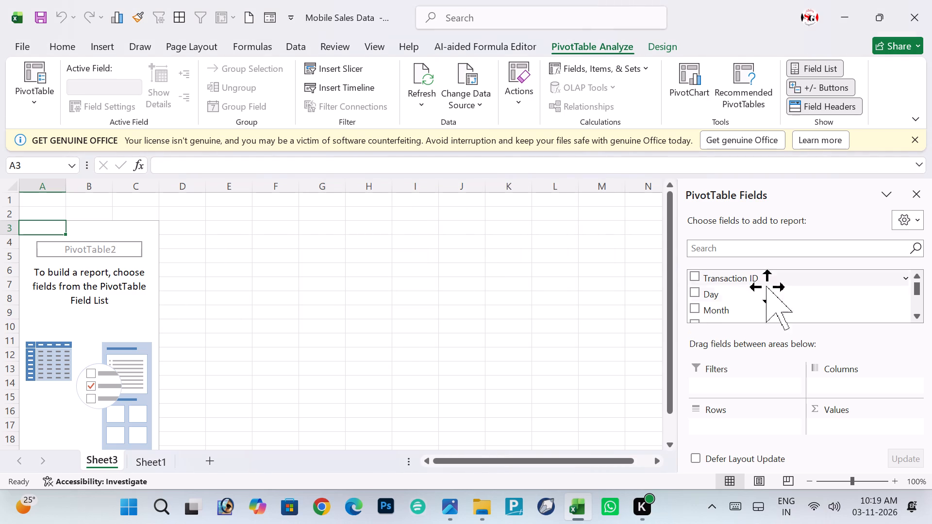
Examine the full field list of the Sheet3 PivotTable to look for the Total Sales field.
{"action": "scroll", "coordinate": [749, 297], "scroll_direction": "down", "scroll_amount": 2}
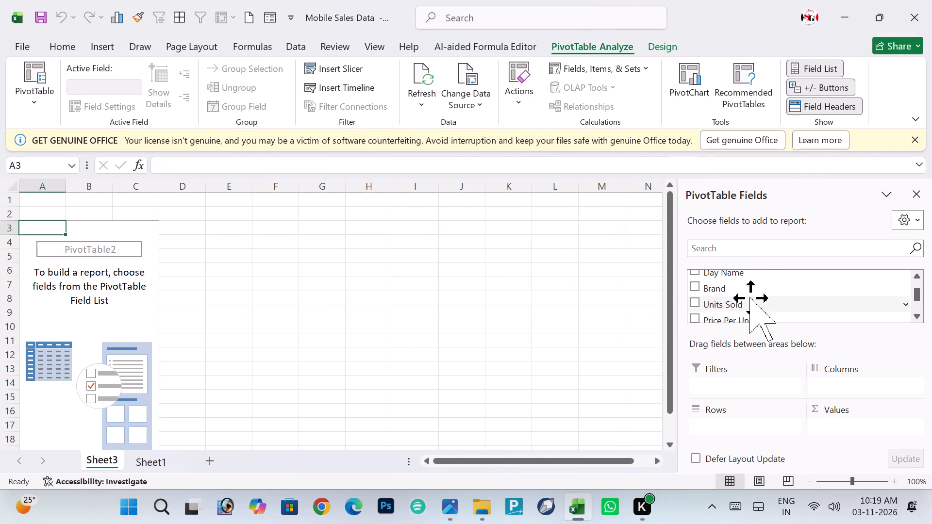
{"action": "scroll", "coordinate": [749, 297], "scroll_direction": "down", "scroll_amount": 1}
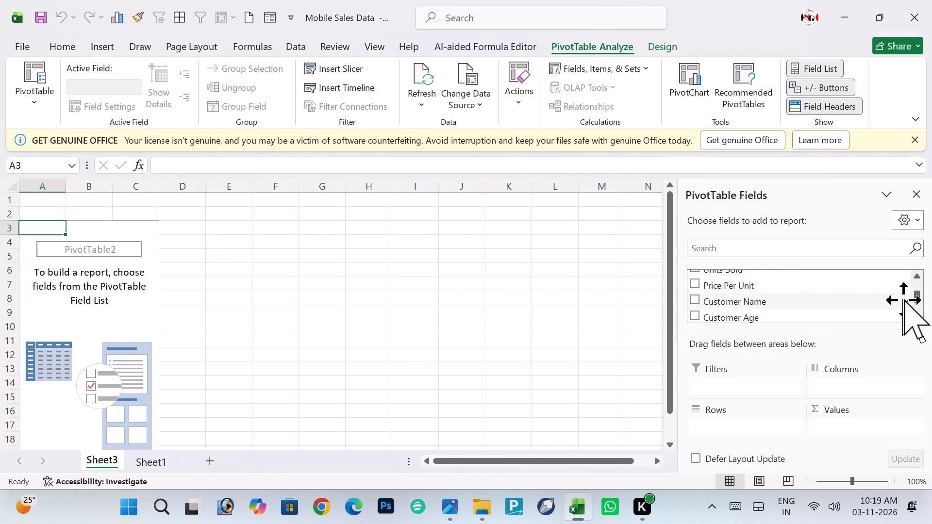
{"action": "left_click_drag", "start_coordinate": [918, 296], "coordinate": [911, 298]}
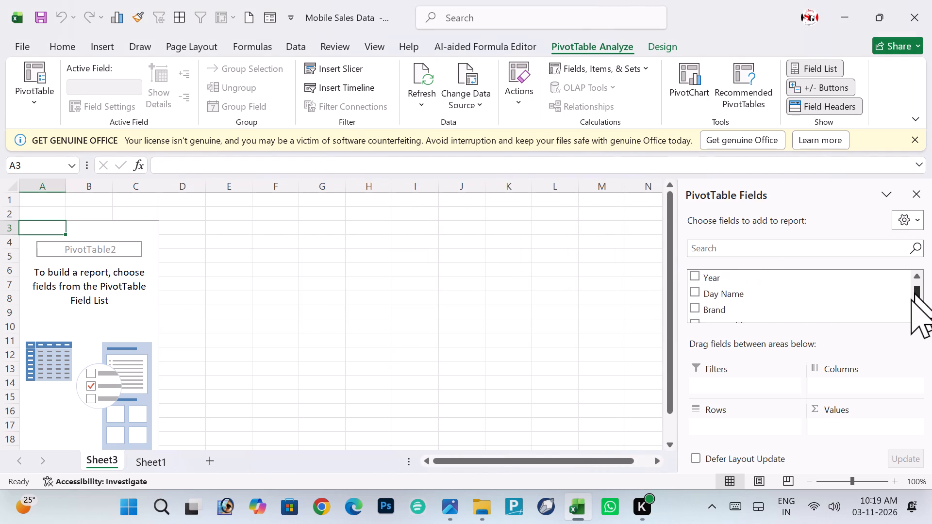
{"action": "left_click_drag", "start_coordinate": [911, 298], "coordinate": [913, 289]}
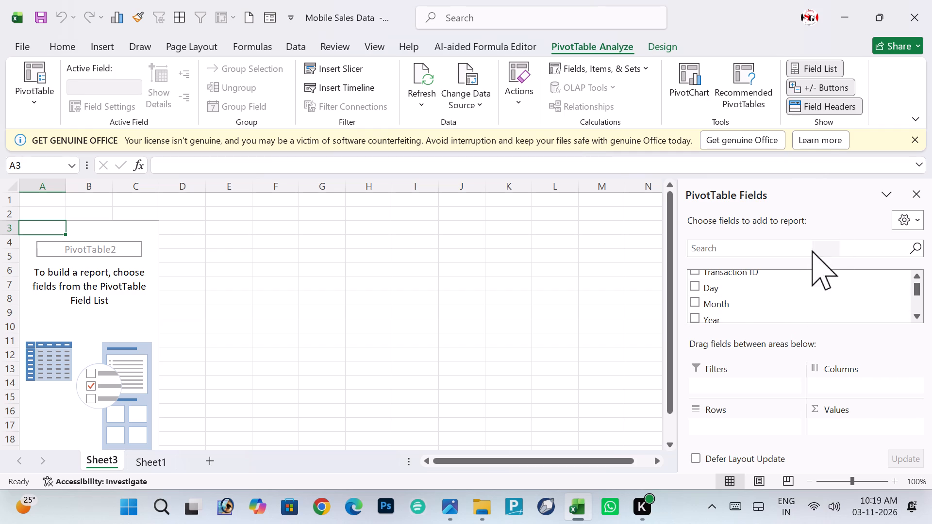
{"action": "scroll", "coordinate": [755, 295], "scroll_direction": "down", "scroll_amount": 1}
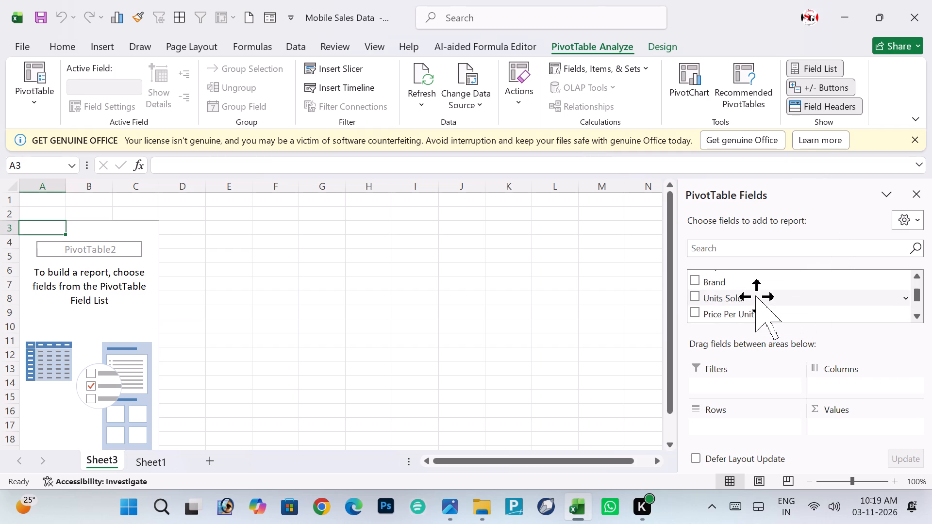
{"action": "scroll", "coordinate": [764, 296], "scroll_direction": "down", "scroll_amount": 1}
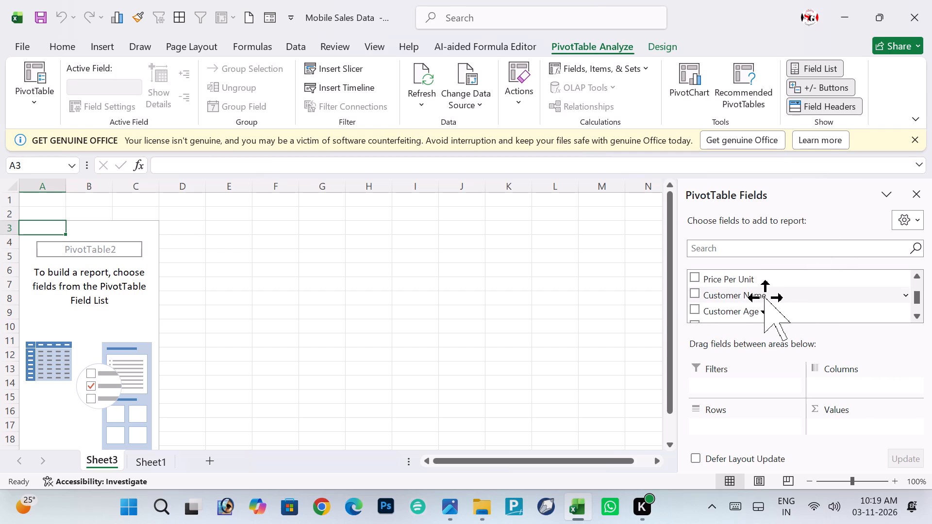
{"action": "scroll", "coordinate": [764, 296], "scroll_direction": "down", "scroll_amount": 2}
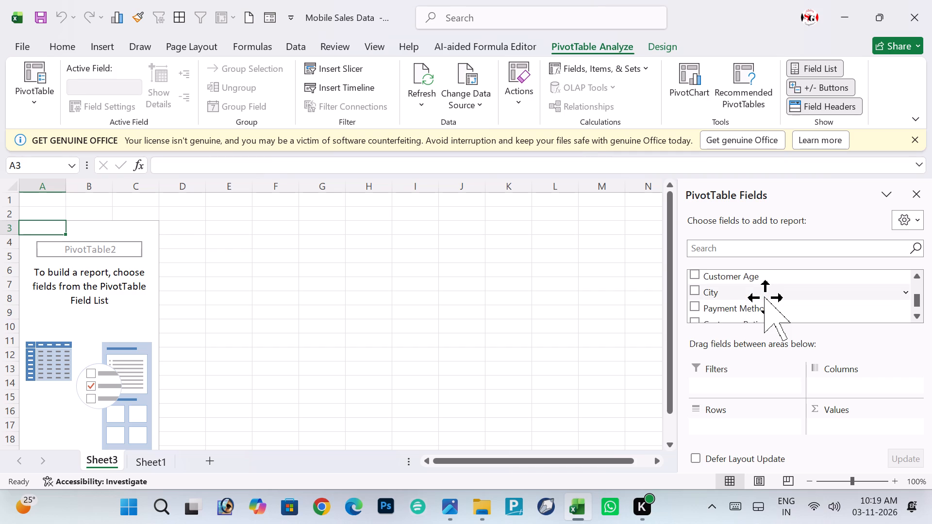
{"action": "scroll", "coordinate": [764, 296], "scroll_direction": "down", "scroll_amount": 2}
Use More Tables to create a new PivotTable based on the Data Model.
{"action": "left_click", "coordinate": [723, 313]}
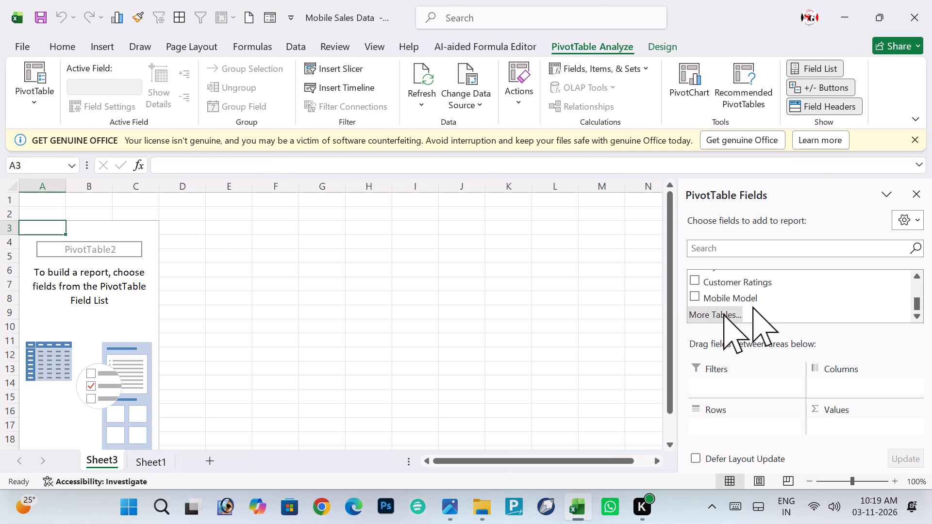
{"action": "left_click", "coordinate": [655, 381]}
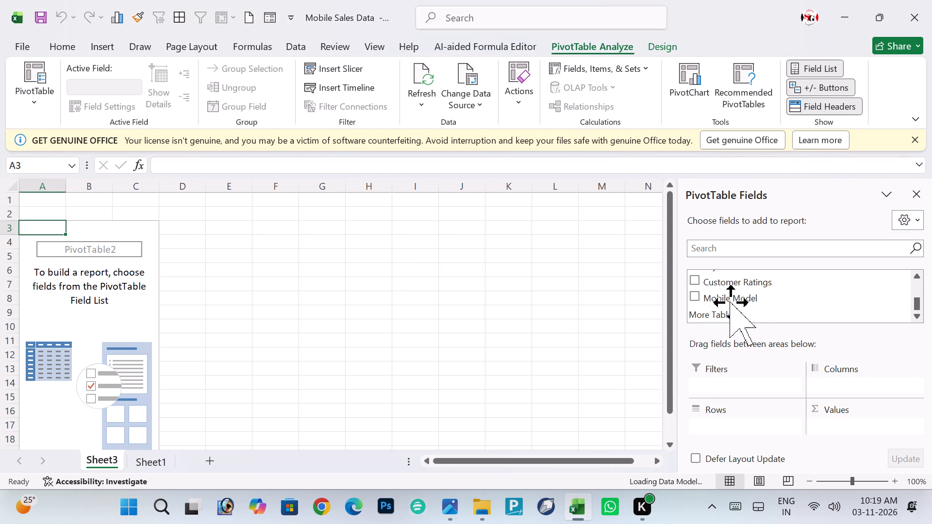
{"action": "scroll", "coordinate": [730, 301], "scroll_direction": "up", "scroll_amount": 1}
{"action": "left_click", "coordinate": [792, 285]}
{"action": "scroll", "coordinate": [829, 277], "scroll_direction": "up", "scroll_amount": 3}
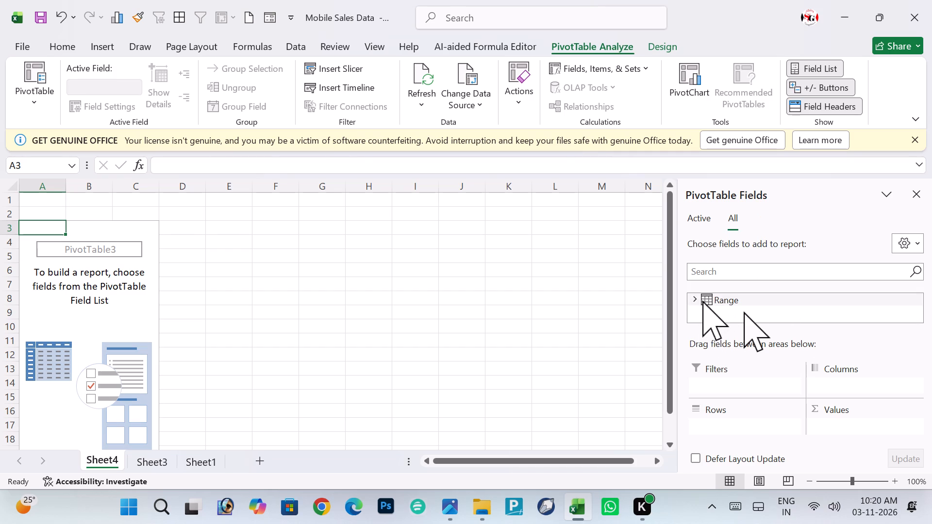
Expand the Range table and add its Total Sales field to the Values area of the new PivotTable on Sheet4.
{"action": "left_click", "coordinate": [693, 300]}
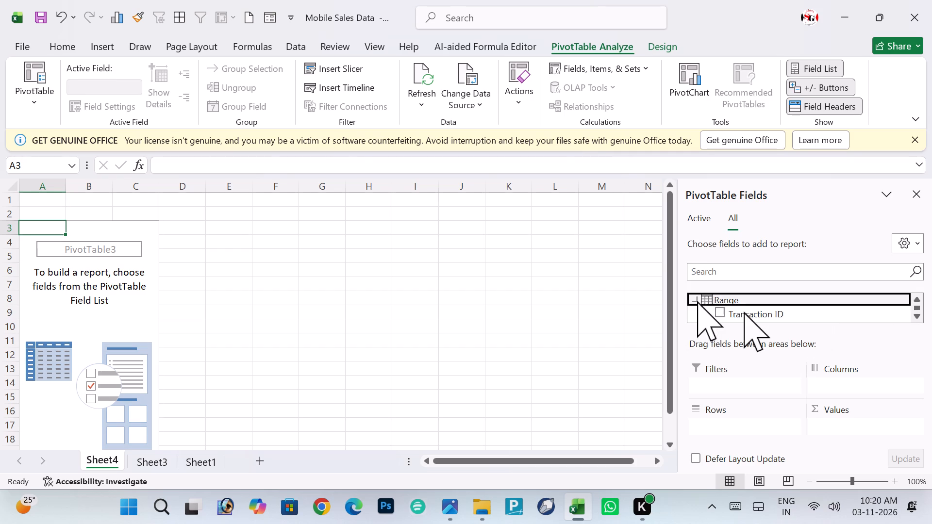
{"action": "scroll", "coordinate": [738, 304], "scroll_direction": "down", "scroll_amount": 1}
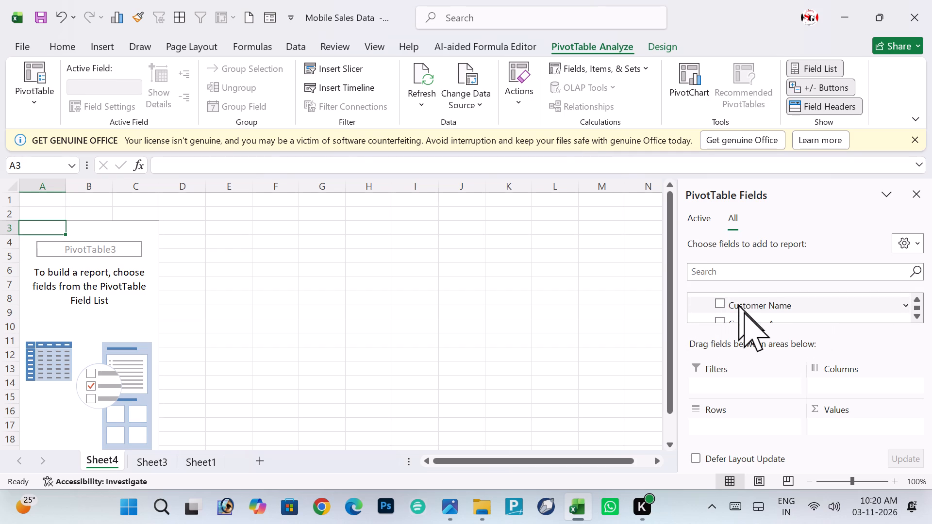
{"action": "scroll", "coordinate": [738, 304], "scroll_direction": "up", "scroll_amount": 1}
{"action": "left_click", "coordinate": [919, 300]}
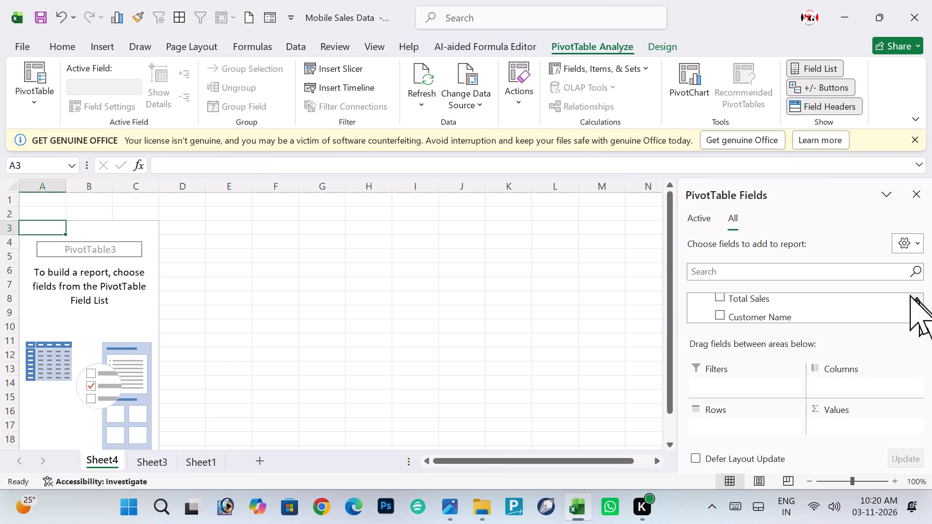
{"action": "left_click_drag", "start_coordinate": [768, 299], "coordinate": [843, 367]}
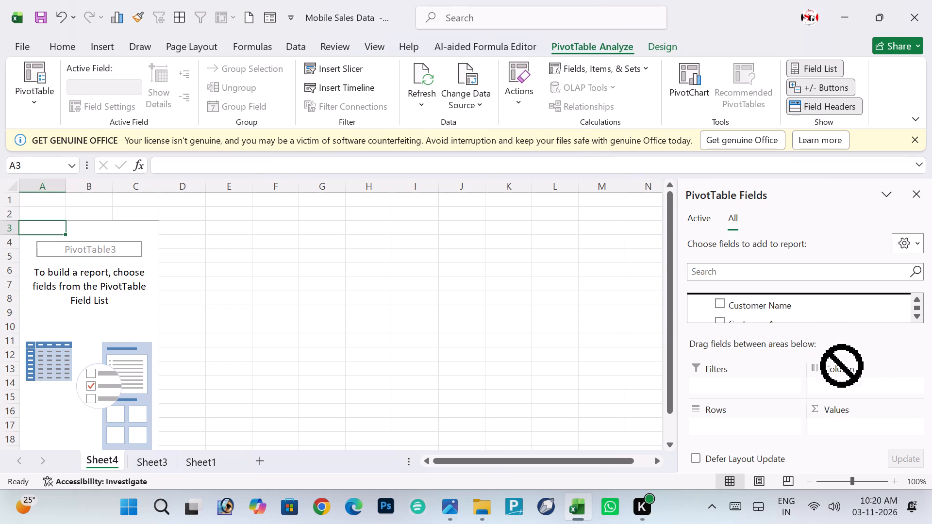
{"action": "left_click_drag", "start_coordinate": [843, 367], "coordinate": [849, 422]}
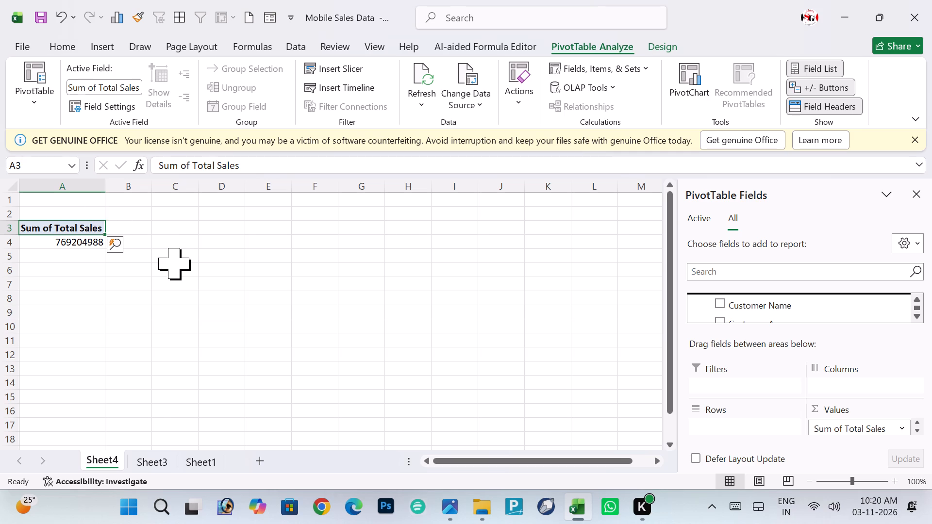
Copy the Sum of Total Sales PivotTable from A3:A4 to cell C3 and autofit column C.
{"action": "left_click", "coordinate": [62, 267]}
{"action": "left_click", "coordinate": [73, 230]}
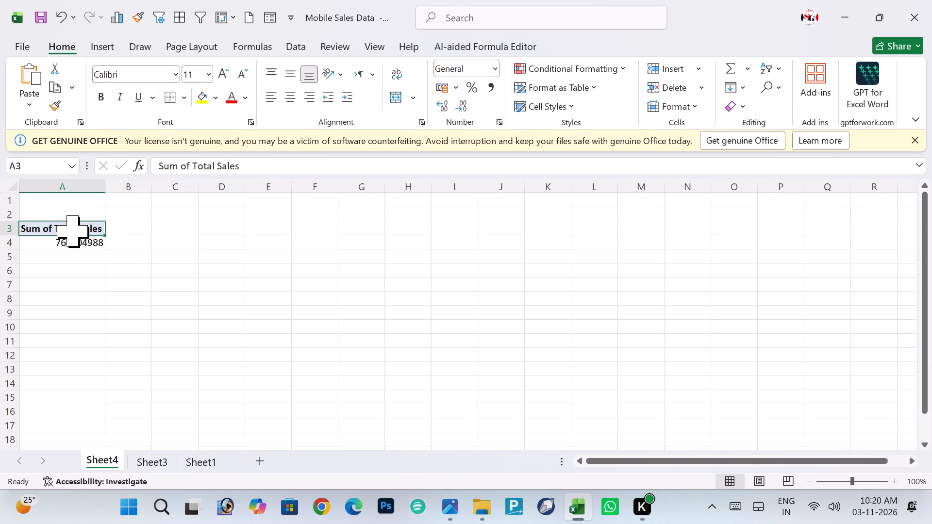
{"action": "left_click_drag", "start_coordinate": [73, 230], "coordinate": [75, 243]}
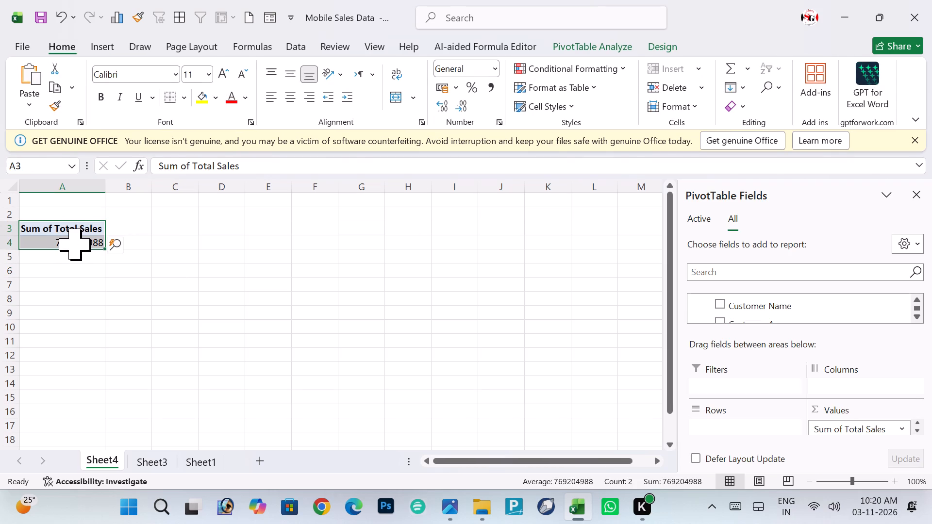
{"action": "key", "text": "ctrl+c"}
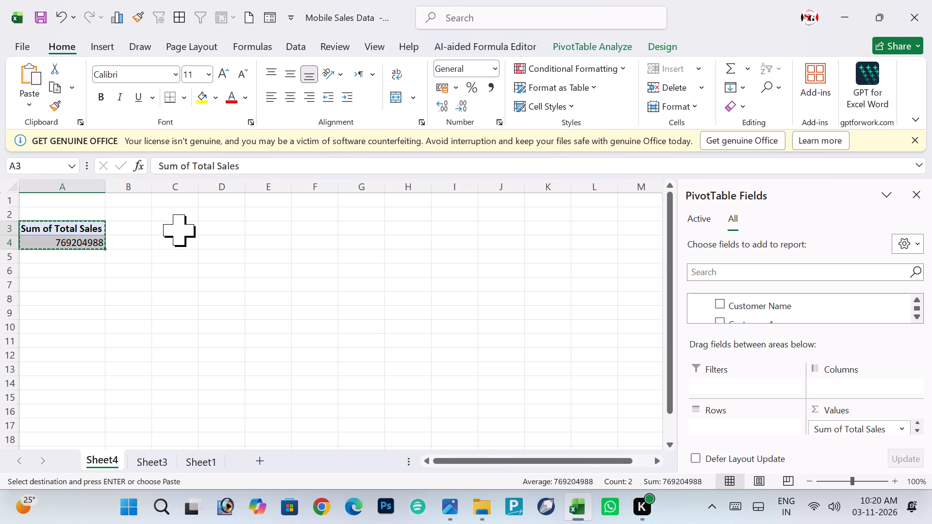
{"action": "left_click", "coordinate": [180, 229]}
{"action": "key", "text": "ctrl+v"}
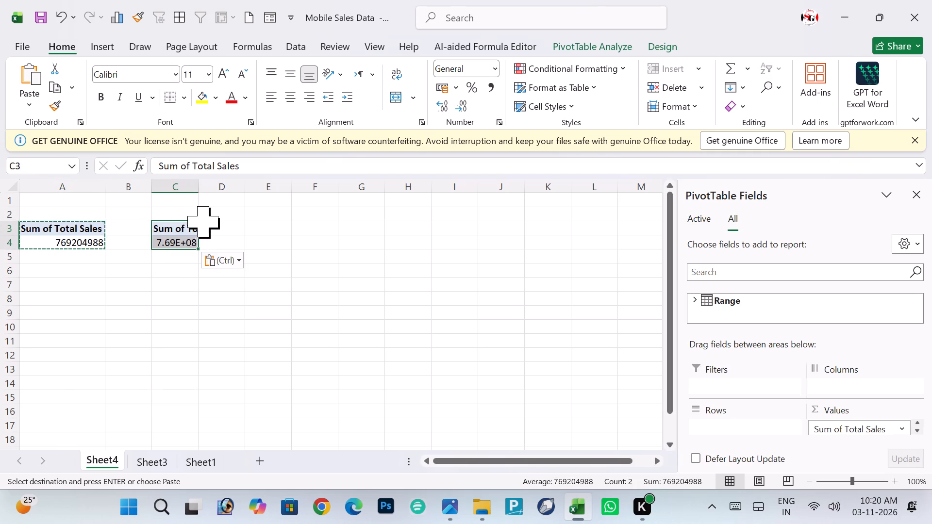
{"action": "double_click", "coordinate": [197, 188]}
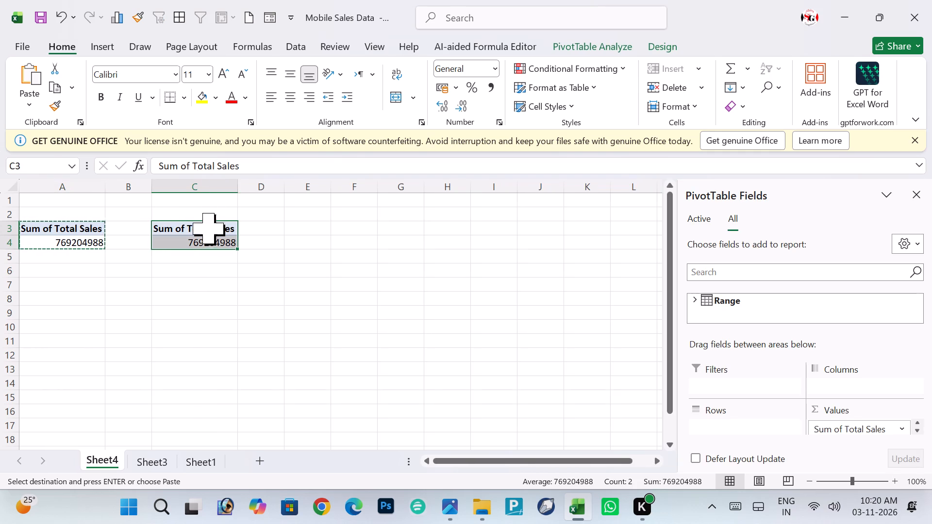
{"action": "left_click", "coordinate": [209, 229]}
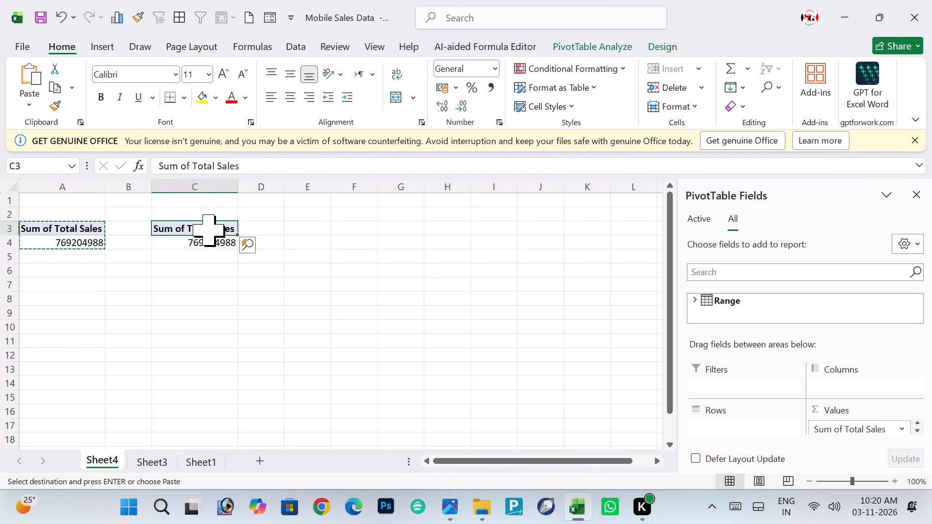
Switch to the Dashboard image to check its summary figures, and return to the Mobile Sales Data workbook.
{"action": "key", "text": "alt+Tab"}
{"action": "key", "text": "alt+Tab"}
{"action": "key", "text": "alt+Tab"}
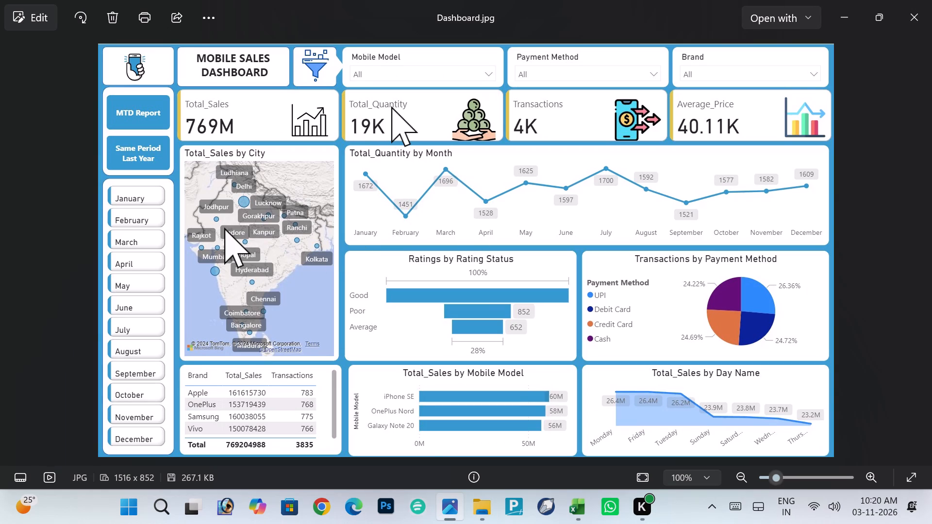
{"action": "key", "text": "alt+Tab"}
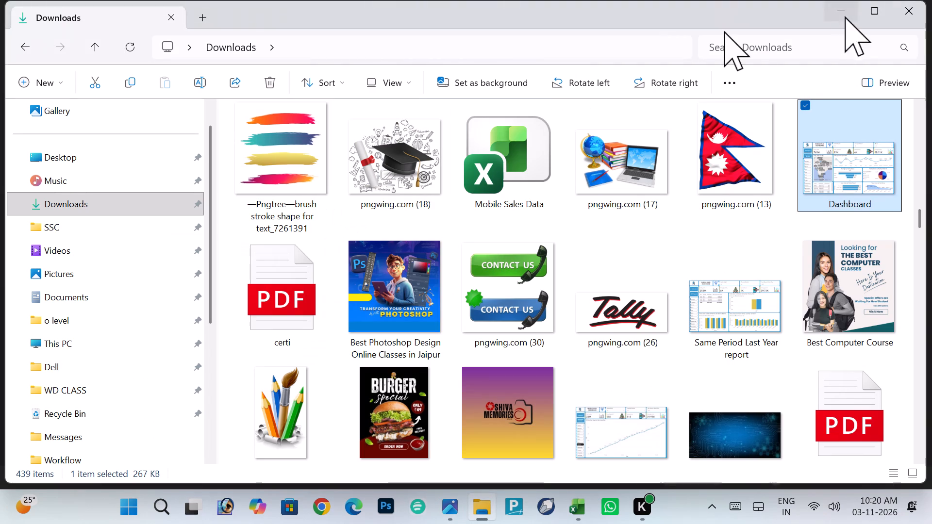
{"action": "left_click", "coordinate": [894, 2]}
{"action": "key", "text": "alt+Tab"}
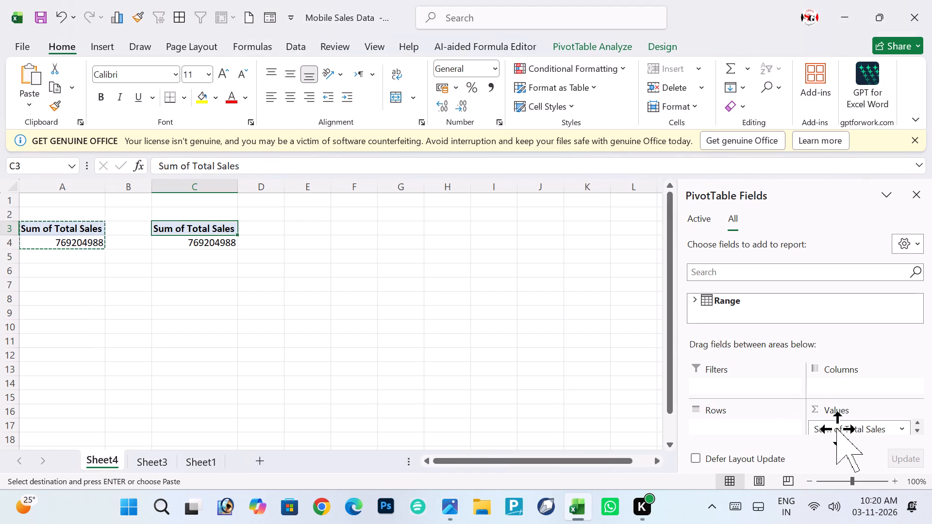
Remove the Sum of Total Sales field from the Values area of the copied PivotTable at C3.
{"action": "left_click", "coordinate": [836, 428]}
{"action": "key", "text": "Delete"}
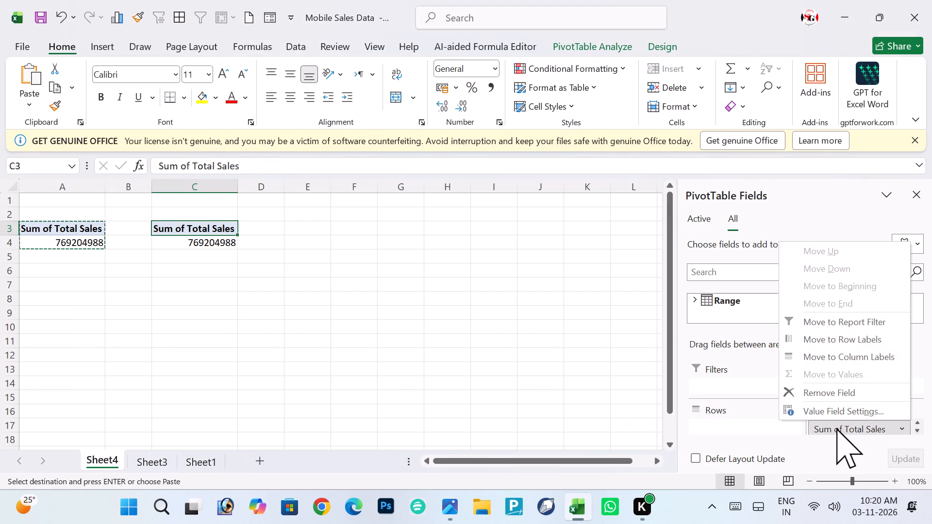
{"action": "key", "text": "Delete"}
{"action": "left_click", "coordinate": [835, 389]}
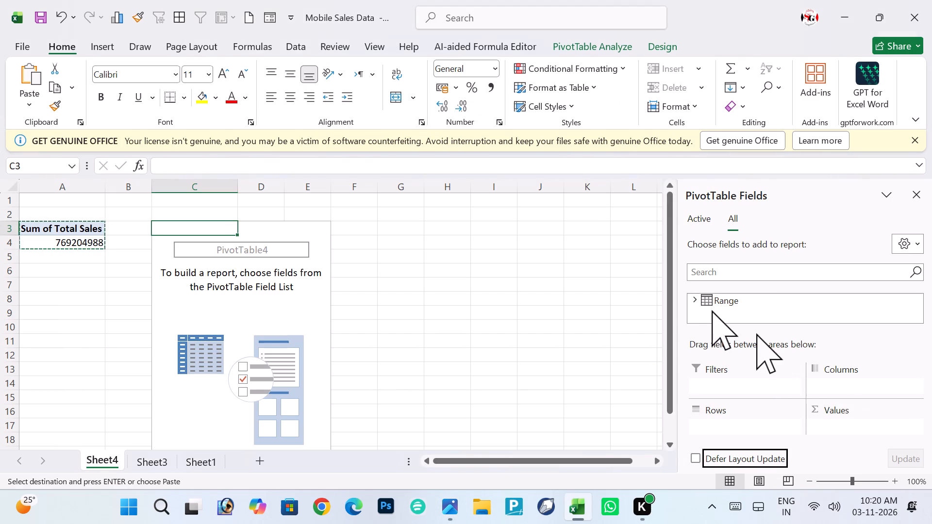
Expand the Range table and add its Units Sold field to the Values area of the PivotTable at C3.
{"action": "left_click", "coordinate": [694, 301]}
{"action": "scroll", "coordinate": [760, 312], "scroll_direction": "down", "scroll_amount": 1}
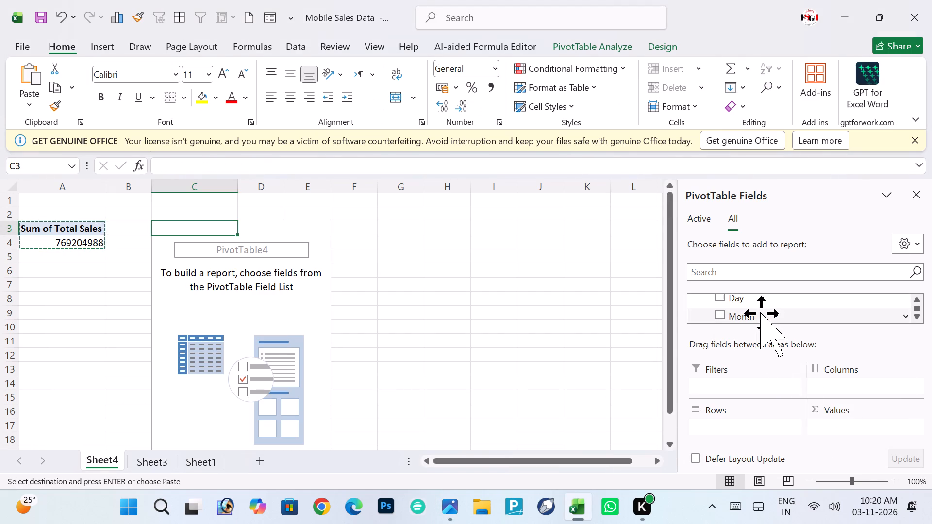
{"action": "scroll", "coordinate": [760, 312], "scroll_direction": "down", "scroll_amount": 3}
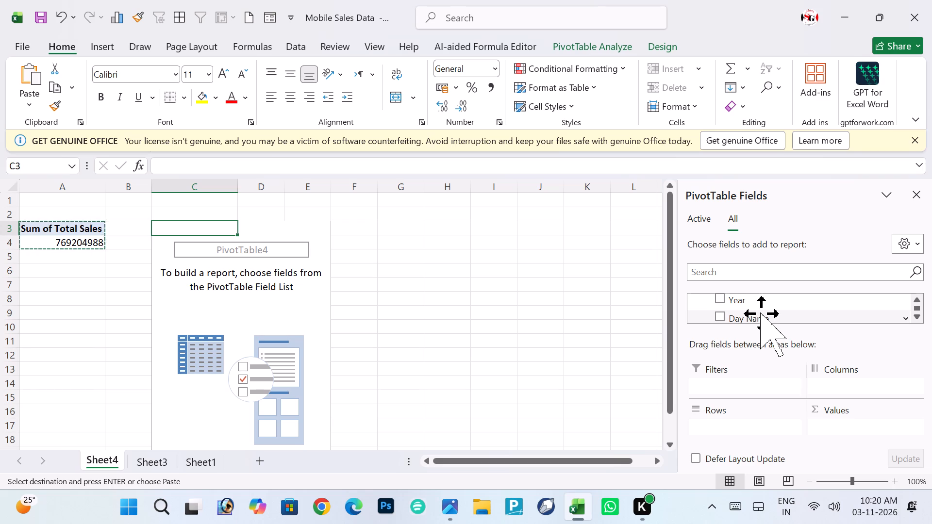
{"action": "scroll", "coordinate": [760, 312], "scroll_direction": "down", "scroll_amount": 2}
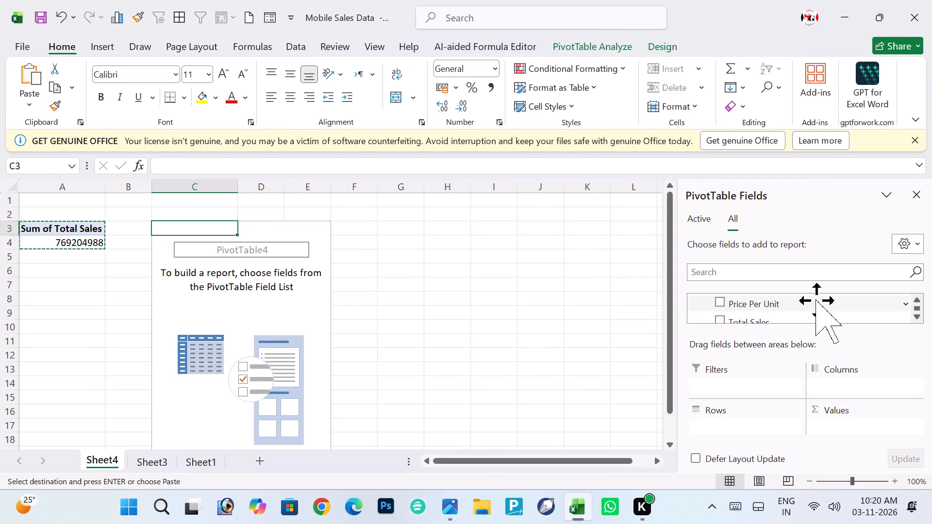
{"action": "left_click", "coordinate": [915, 316]}
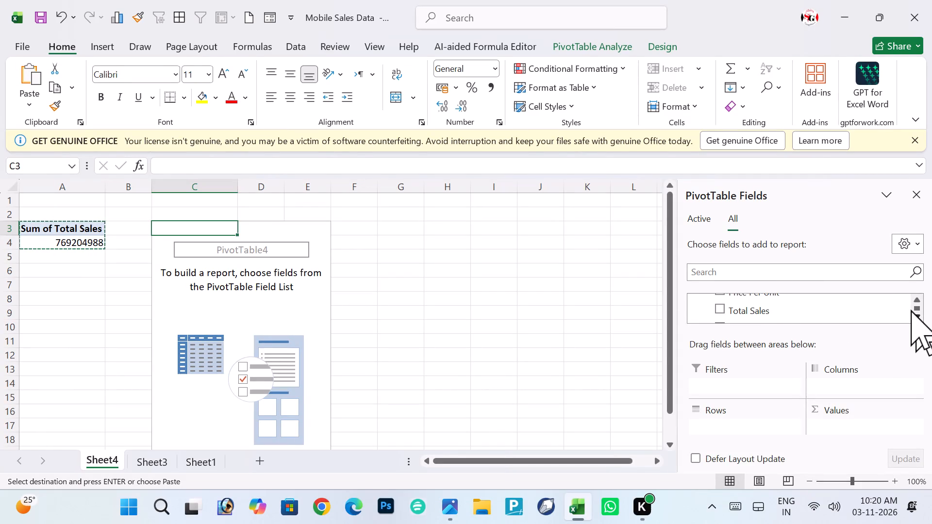
{"action": "left_click", "coordinate": [915, 316]}
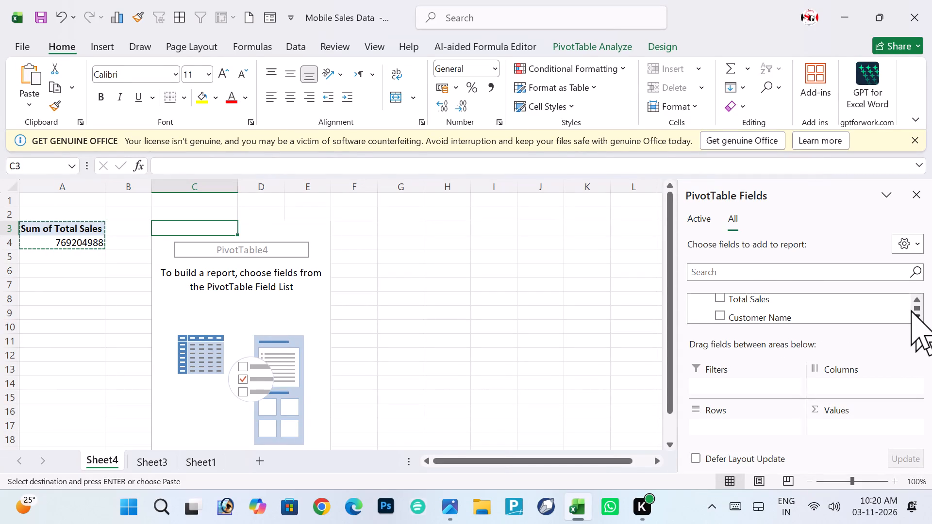
{"action": "left_click", "coordinate": [915, 300]}
{"action": "left_click", "coordinate": [915, 300]}
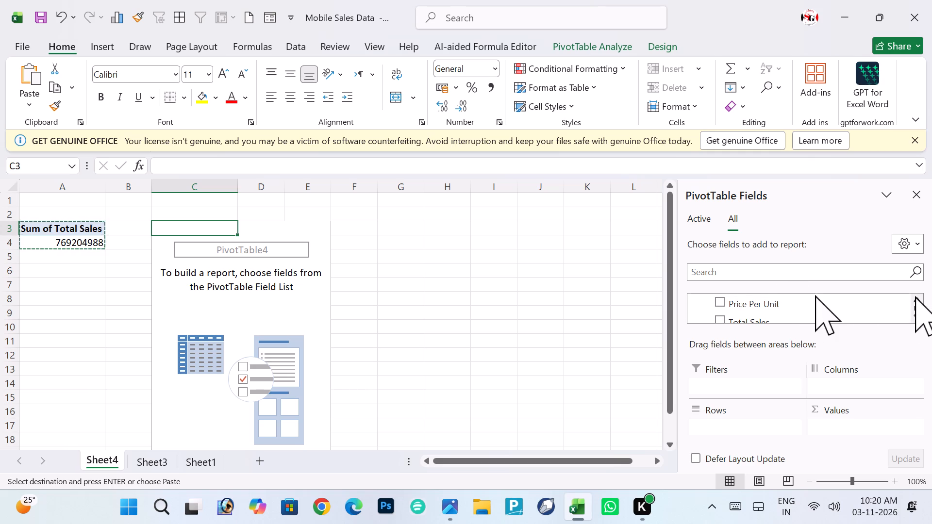
{"action": "left_click", "coordinate": [915, 296]}
{"action": "left_click_drag", "start_coordinate": [763, 294], "coordinate": [815, 334]}
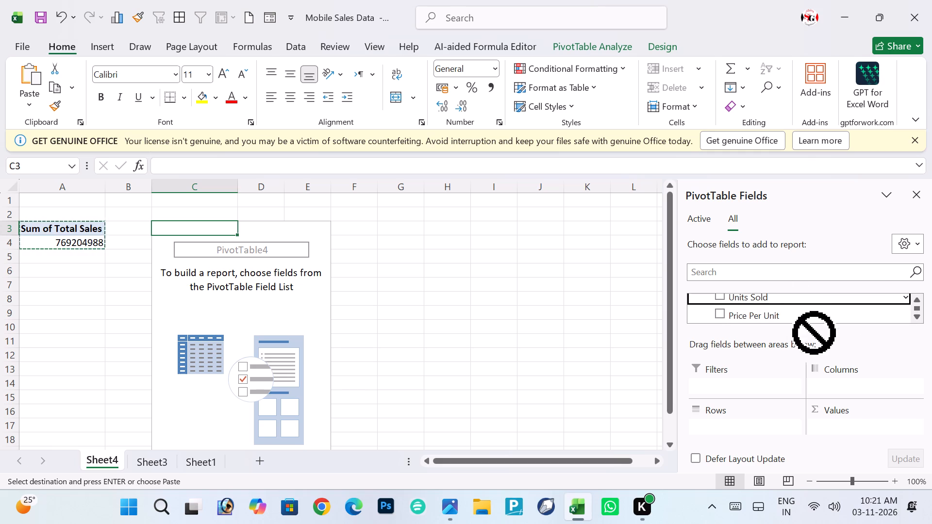
{"action": "left_click_drag", "start_coordinate": [815, 334], "coordinate": [848, 428]}
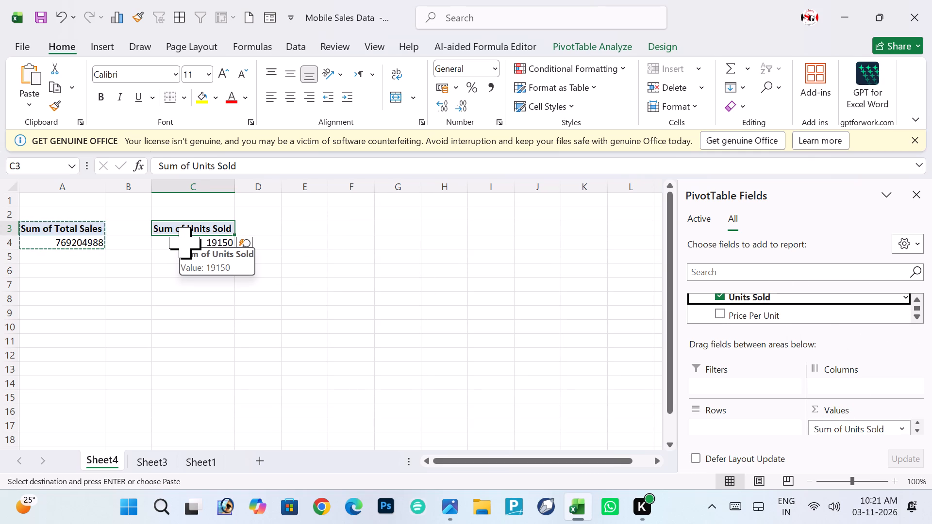
Select the units sold total in C4 and switch to the Dashboard image to compare it with the Total_Quantity figure.
{"action": "left_click", "coordinate": [168, 242]}
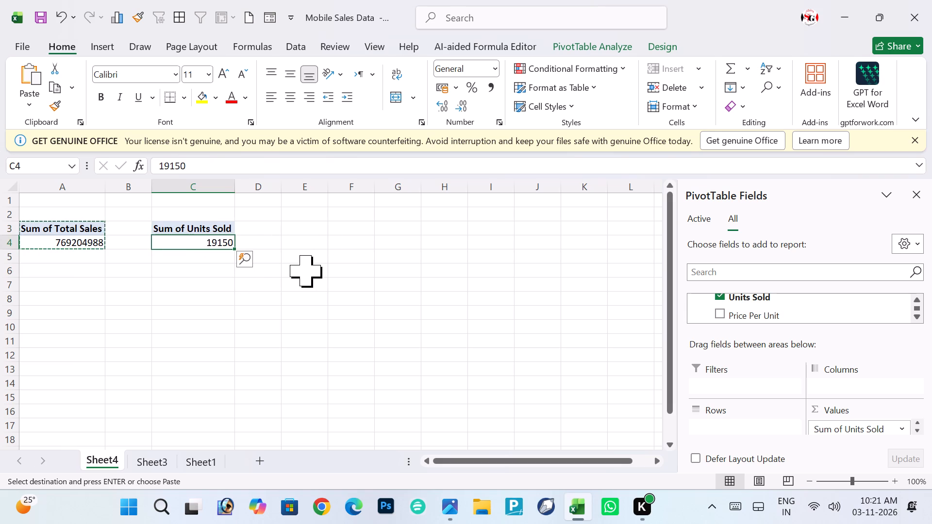
{"action": "key", "text": "alt+Tab"}
{"action": "key", "text": "alt+Tab"}
{"action": "key", "text": "alt+Tab"}
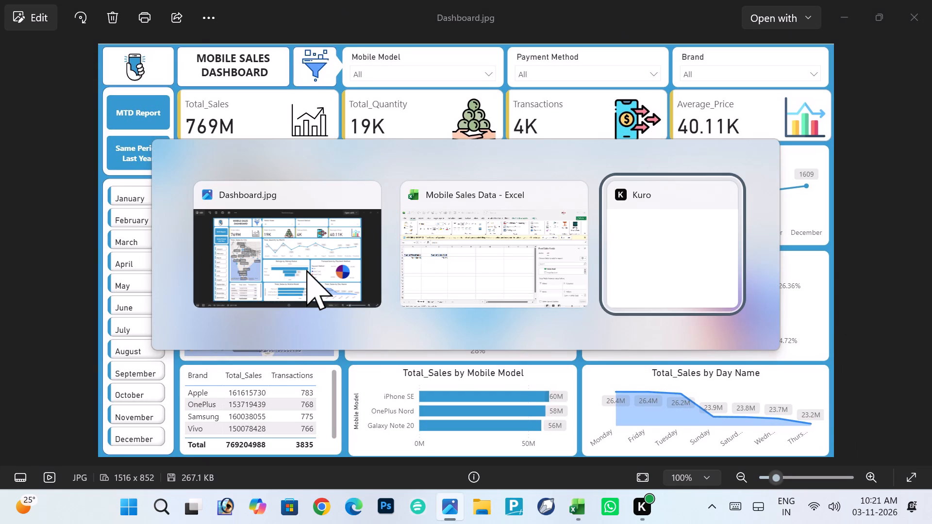
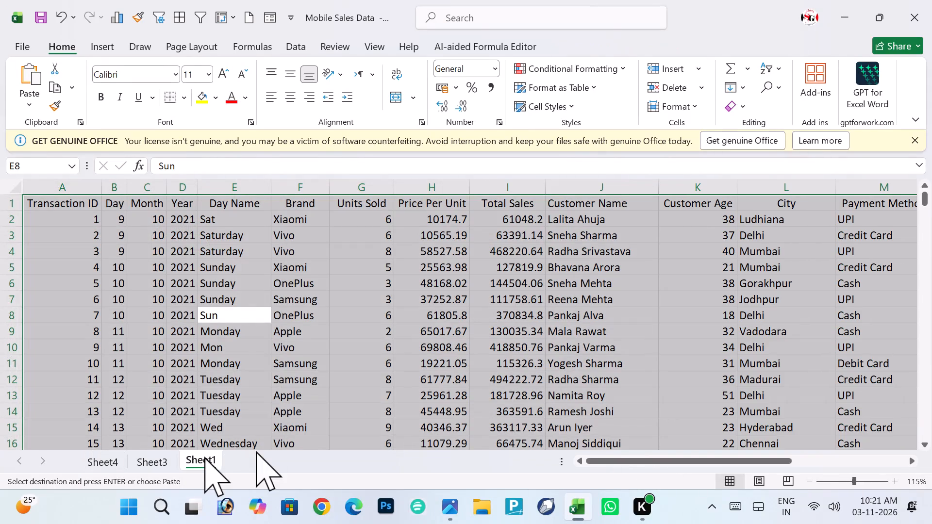
Examine the Units Sold source data on Sheet1, selecting the column's first cells from the header and cells G3:G12.
{"action": "left_click_drag", "start_coordinate": [370, 199], "coordinate": [358, 321]}
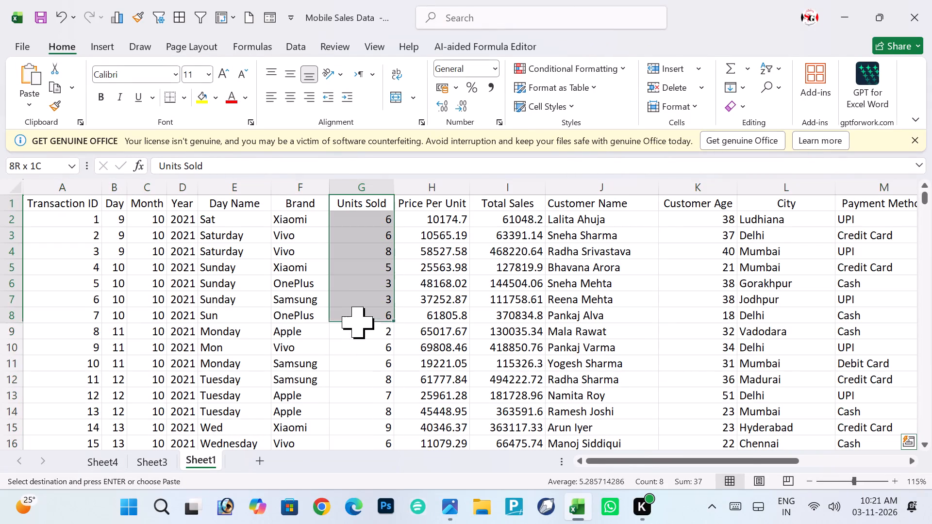
{"action": "left_click_drag", "start_coordinate": [358, 321], "coordinate": [358, 330]}
{"action": "left_click_drag", "start_coordinate": [375, 235], "coordinate": [380, 379]}
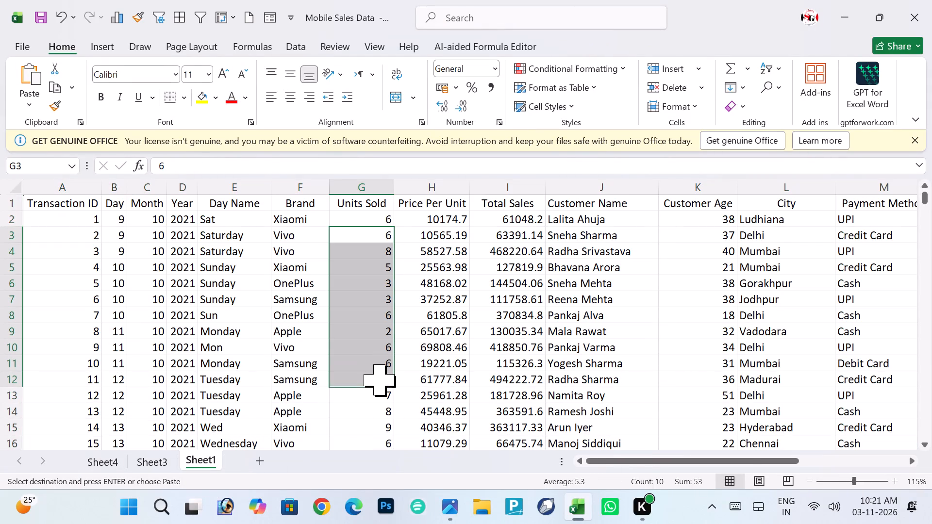
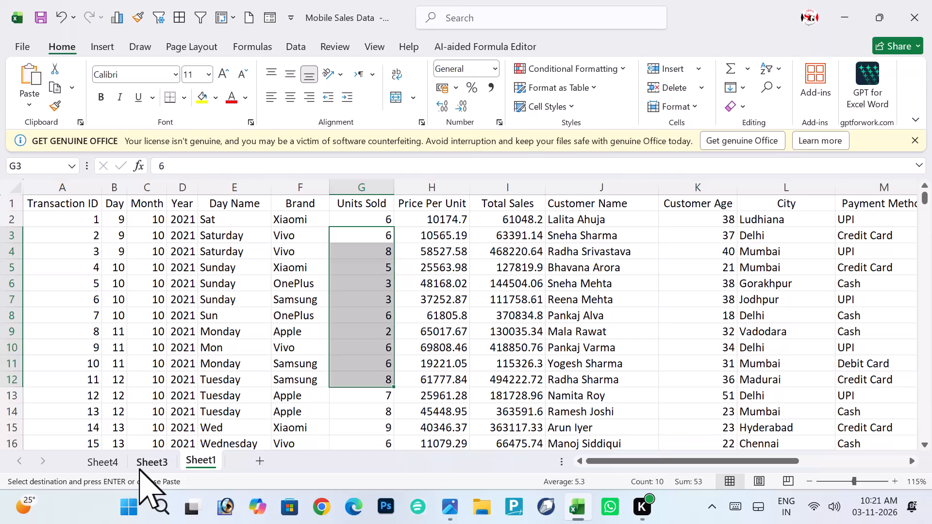
Copy the Sum of Units Sold PivotTable on Sheet4 to cell E3 and autofit column E.
{"action": "left_click", "coordinate": [141, 468]}
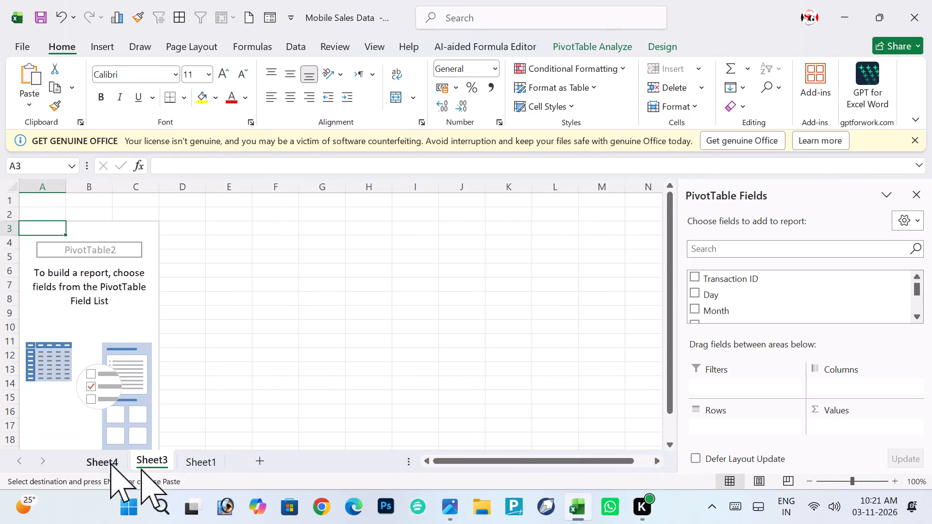
{"action": "left_click", "coordinate": [97, 462]}
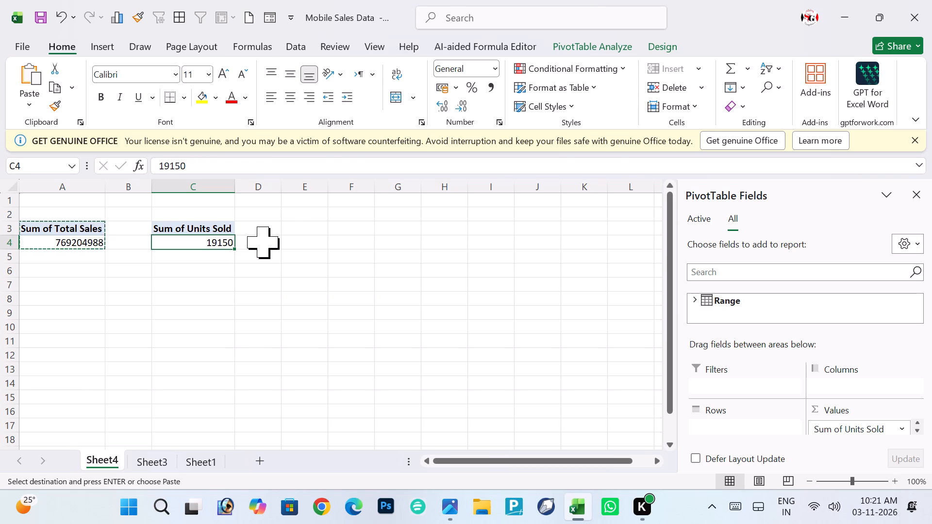
{"action": "left_click_drag", "start_coordinate": [203, 227], "coordinate": [203, 235]}
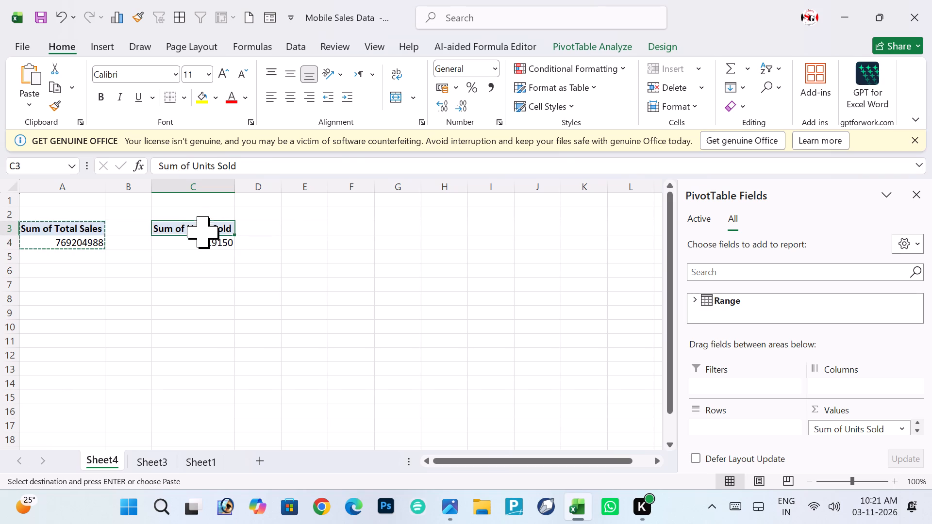
{"action": "left_click_drag", "start_coordinate": [203, 235], "coordinate": [203, 243]}
{"action": "key", "text": "ctrl+c"}
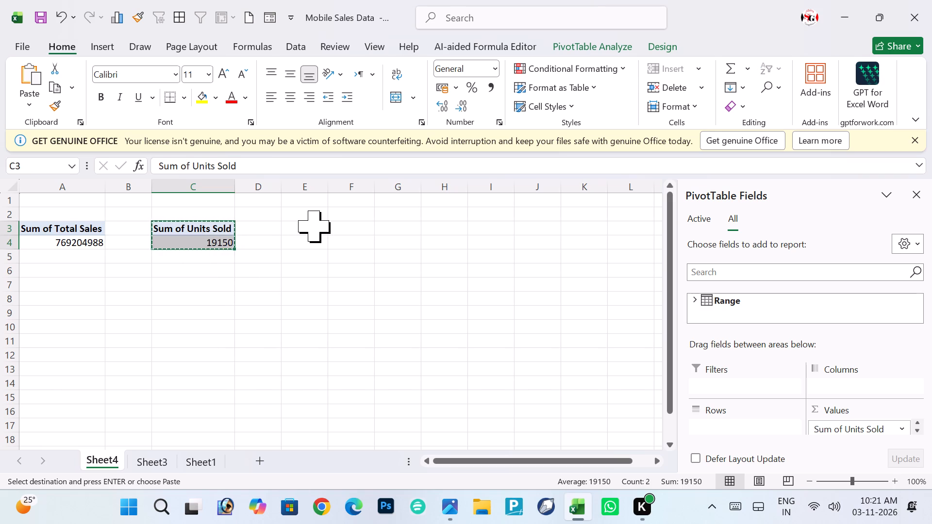
{"action": "left_click", "coordinate": [315, 225]}
{"action": "key", "text": "ctrl+v"}
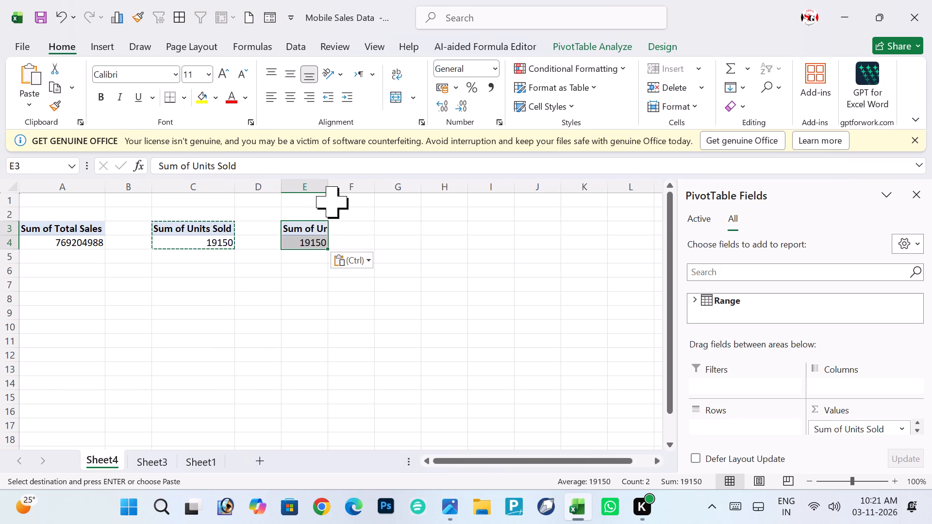
{"action": "double_click", "coordinate": [328, 186]}
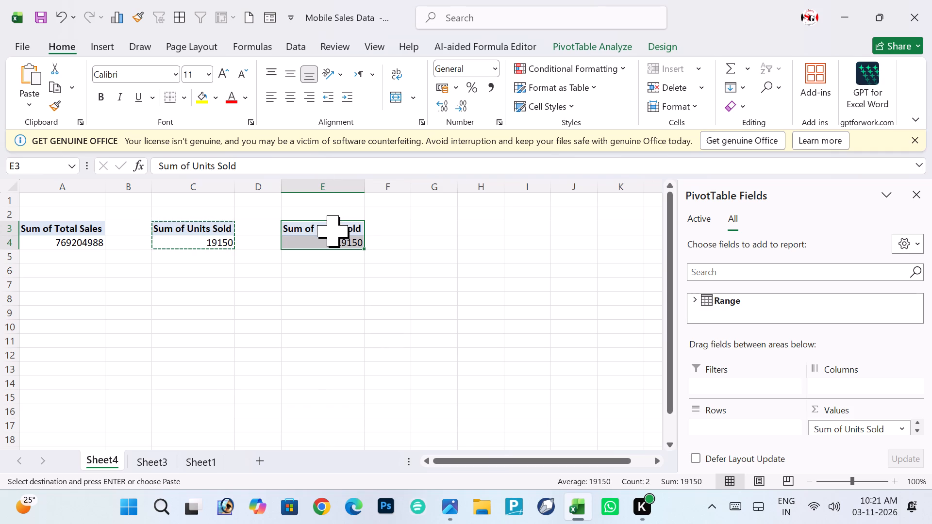
Check the summary cards in the reference dashboard image and look through the Range fields of the PivotTable at E3.
{"action": "key", "text": "alt+Tab"}
{"action": "key", "text": "alt+Tab"}
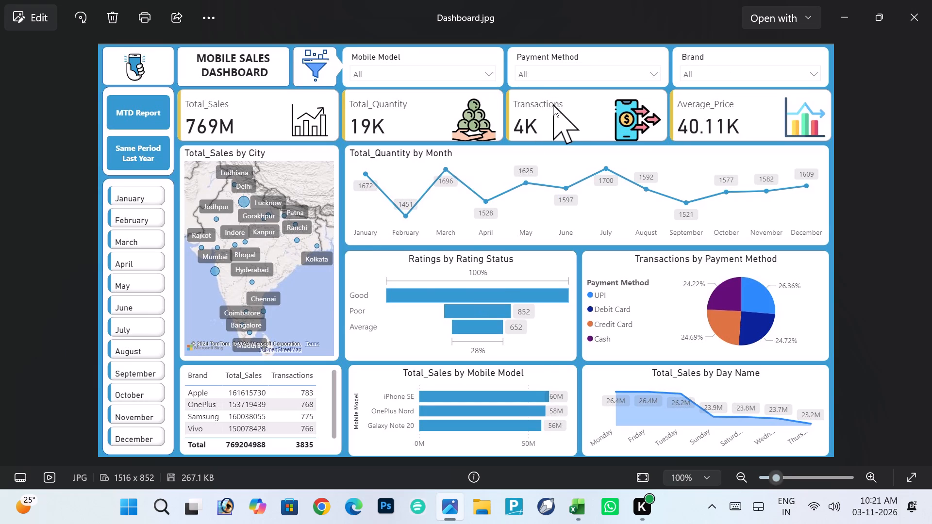
{"action": "key", "text": "alt+Tab"}
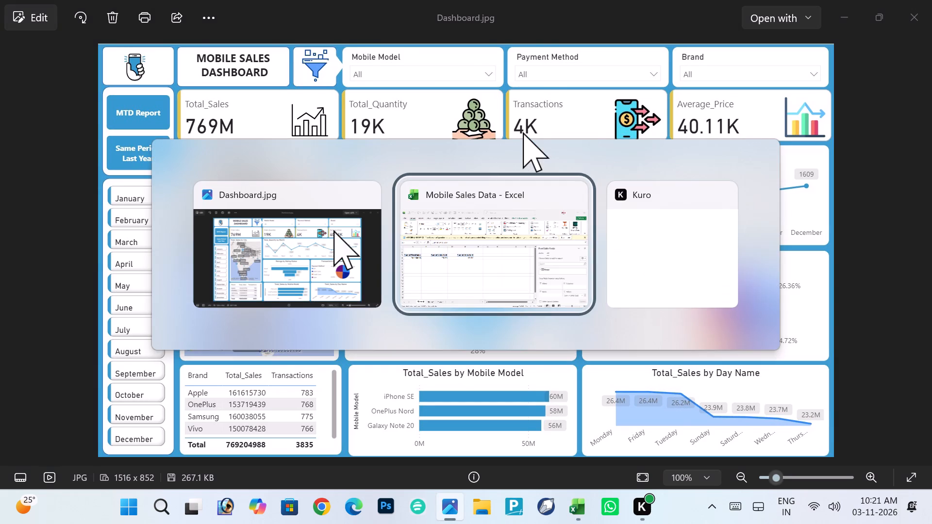
{"action": "left_click", "coordinate": [710, 266]}
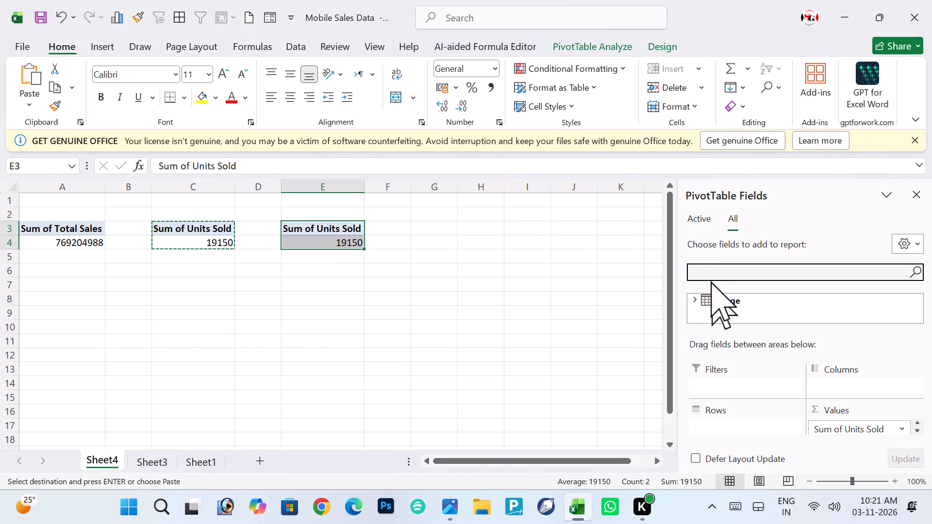
{"action": "left_click", "coordinate": [696, 295]}
{"action": "scroll", "coordinate": [723, 309], "scroll_direction": "down", "scroll_amount": 1}
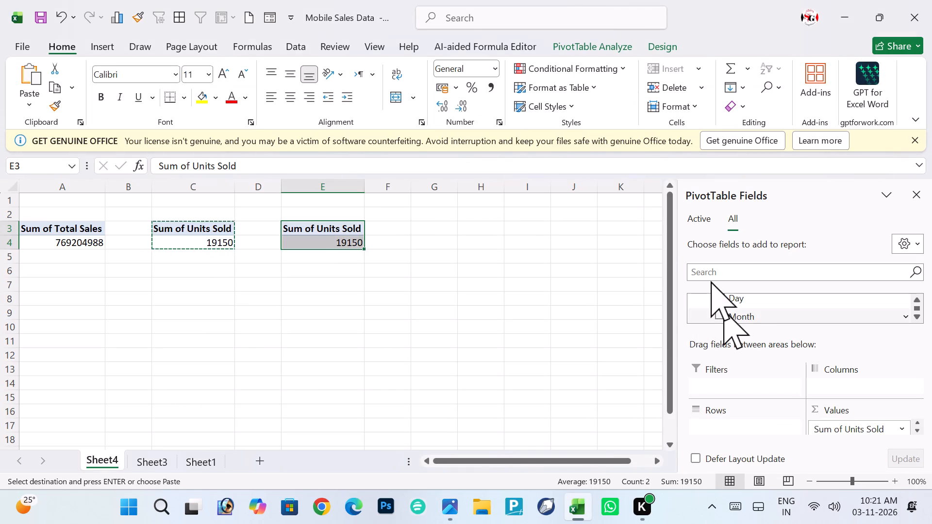
{"action": "scroll", "coordinate": [711, 281], "scroll_direction": "down", "scroll_amount": 1}
{"action": "scroll", "coordinate": [723, 309], "scroll_direction": "up", "scroll_amount": 1}
{"action": "scroll", "coordinate": [723, 309], "scroll_direction": "down", "scroll_amount": 1}
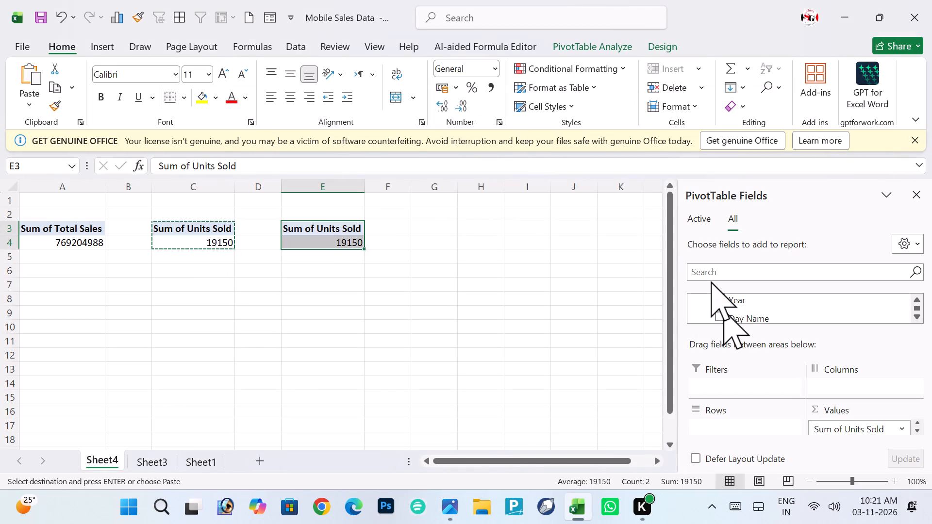
{"action": "scroll", "coordinate": [723, 309], "scroll_direction": "down", "scroll_amount": 3}
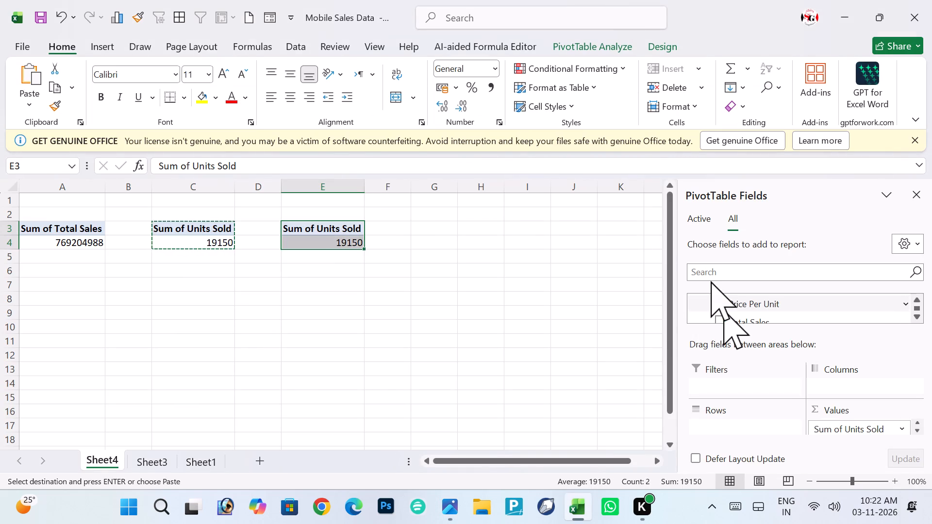
{"action": "scroll", "coordinate": [711, 281], "scroll_direction": "down", "scroll_amount": 3}
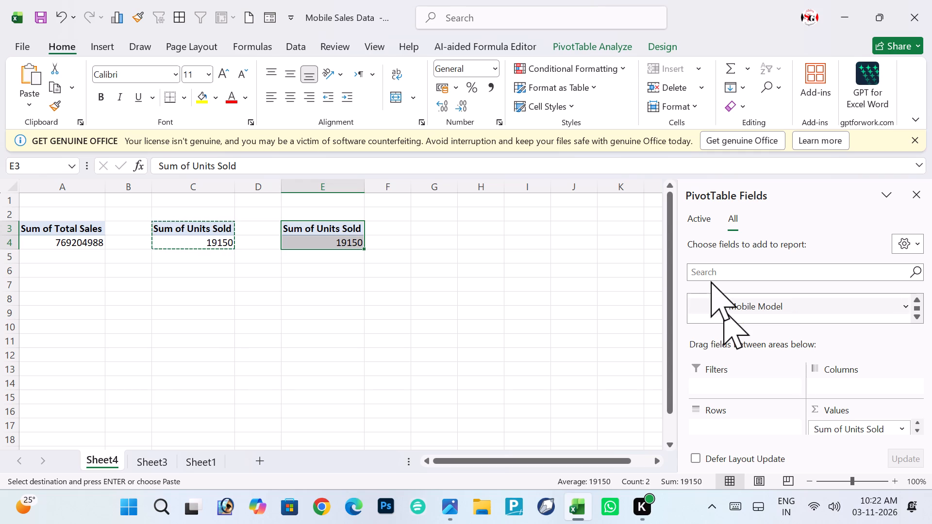
{"action": "scroll", "coordinate": [711, 281], "scroll_direction": "down", "scroll_amount": 2}
{"action": "scroll", "coordinate": [723, 309], "scroll_direction": "up", "scroll_amount": 2}
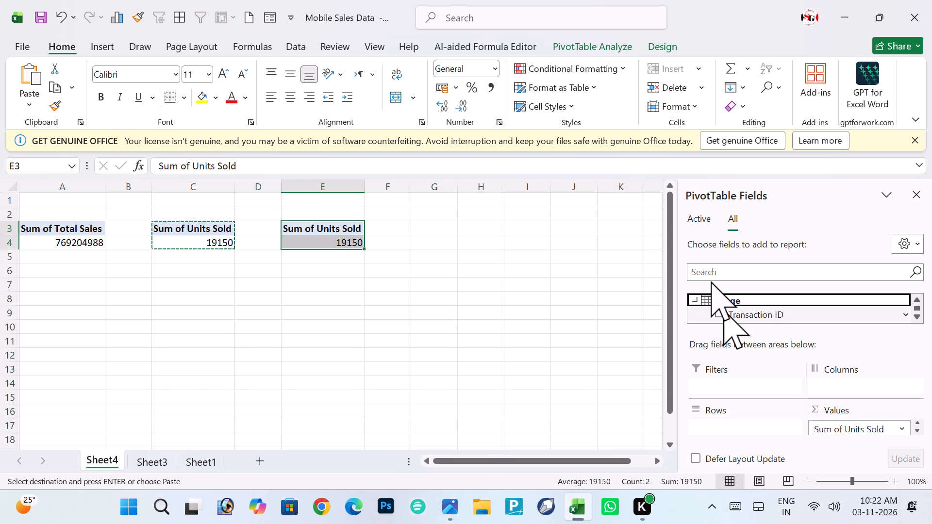
Replace Units Sold with Transaction ID as the value field of the PivotTable at E3.
{"action": "left_click", "coordinate": [739, 311]}
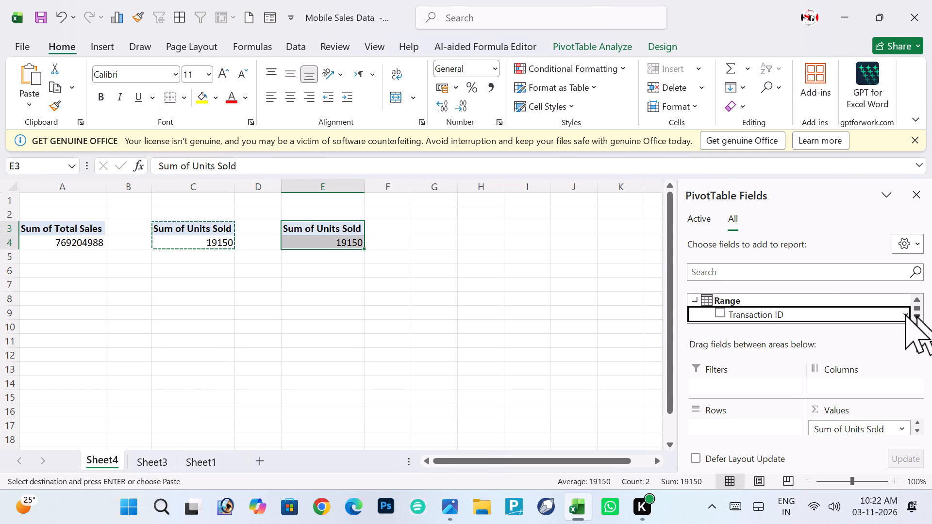
{"action": "left_click", "coordinate": [906, 312]}
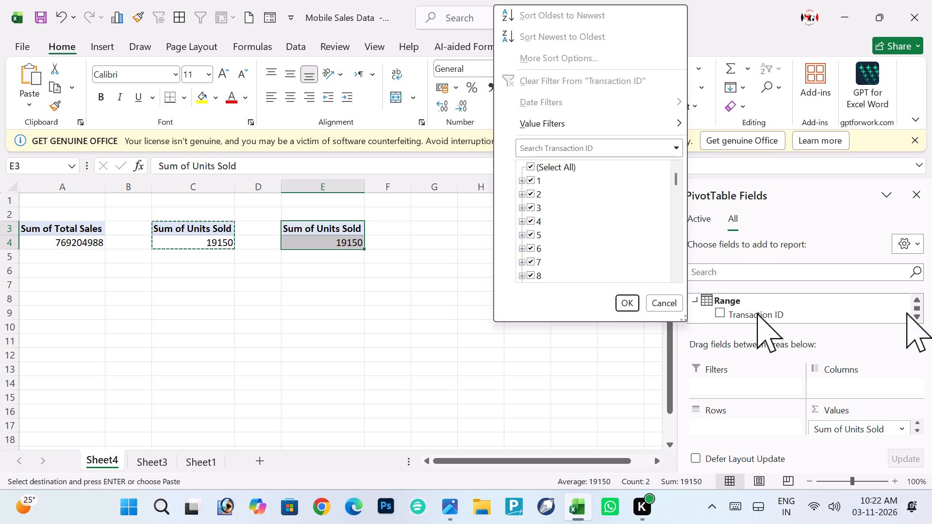
{"action": "left_click", "coordinate": [757, 312]}
{"action": "left_click", "coordinate": [833, 428]}
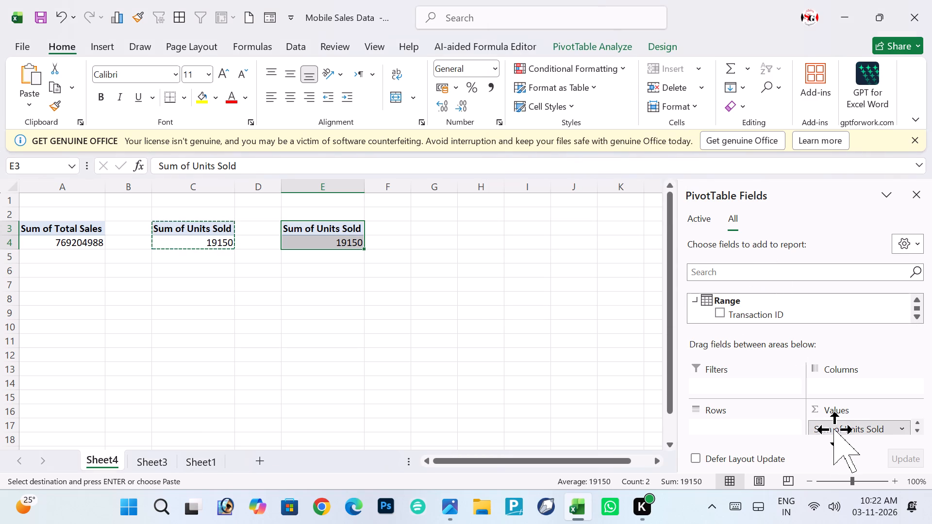
{"action": "left_click", "coordinate": [831, 391]}
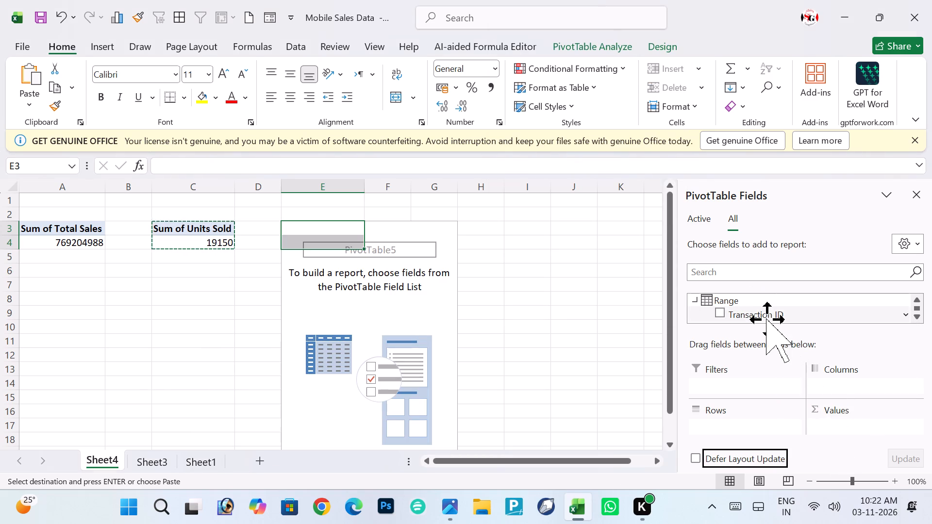
{"action": "left_click_drag", "start_coordinate": [758, 309], "coordinate": [843, 425]}
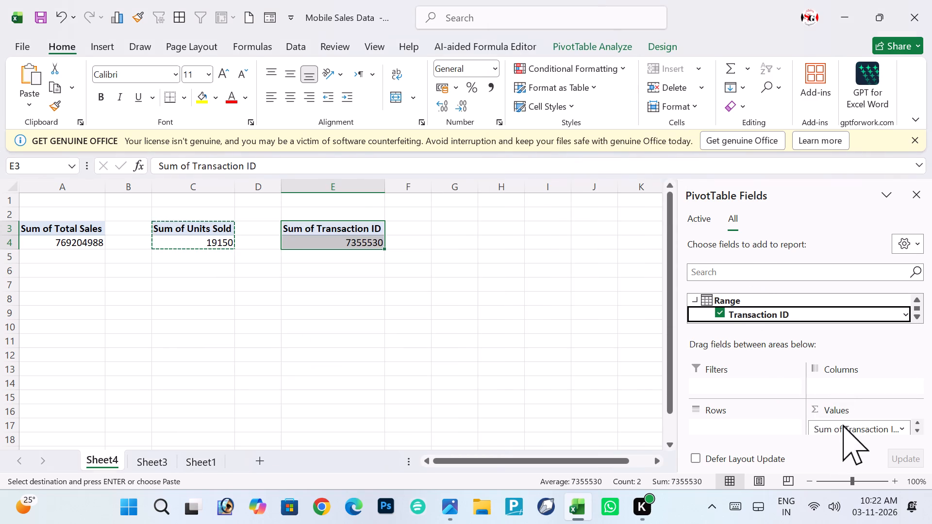
Summarize the Transaction ID value field of the PivotTable at E3 by Count.
{"action": "left_click", "coordinate": [328, 245]}
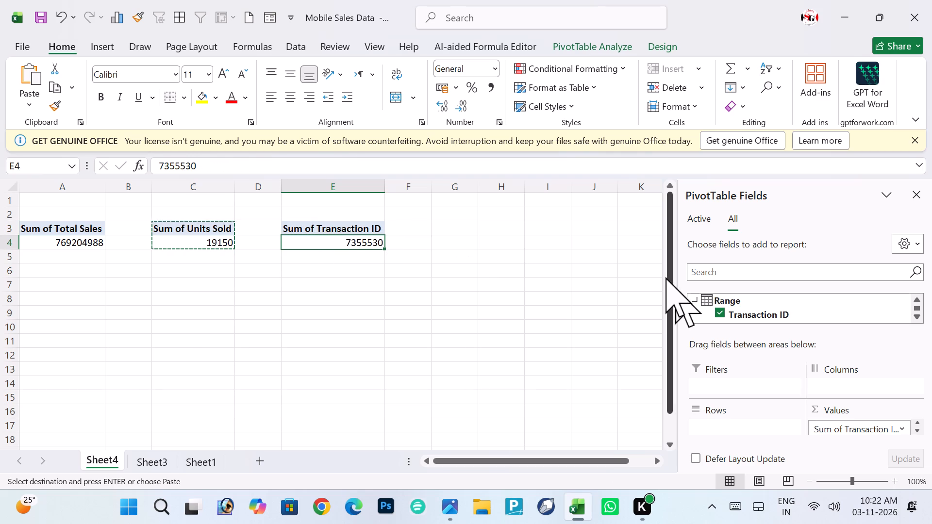
{"action": "left_click", "coordinate": [878, 427]}
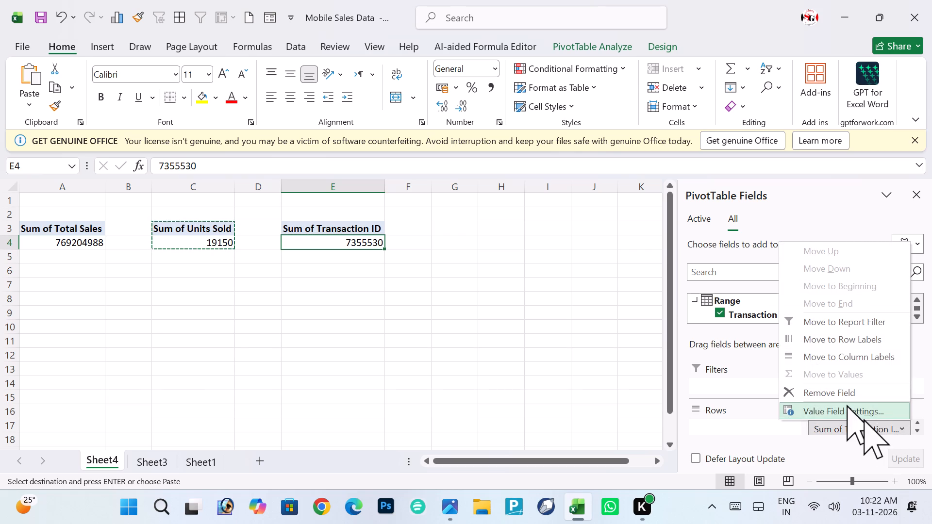
{"action": "left_click", "coordinate": [847, 405]}
{"action": "left_click", "coordinate": [482, 355]}
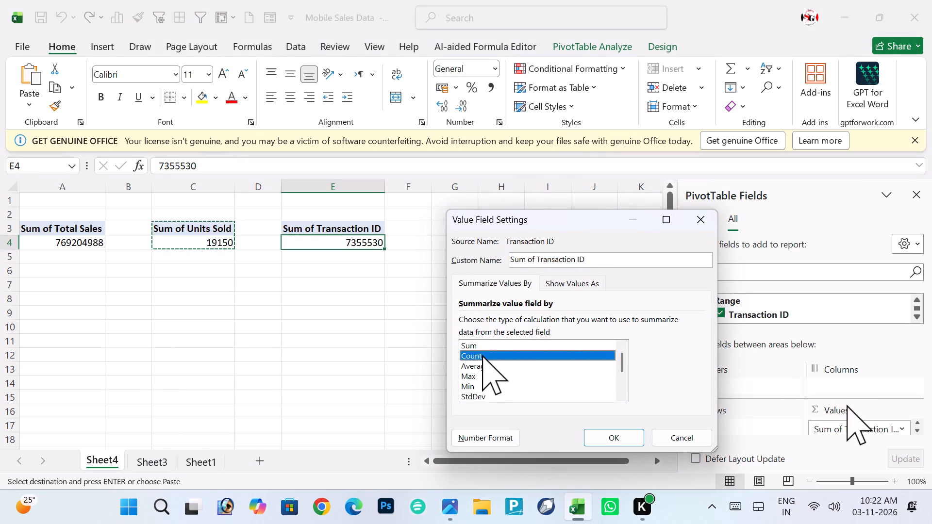
{"action": "left_click", "coordinate": [607, 435]}
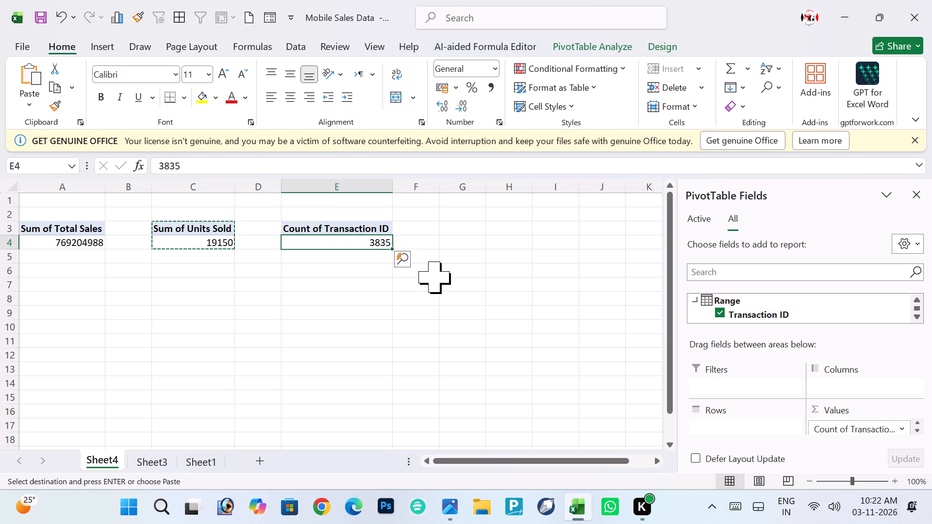
{"action": "left_click", "coordinate": [392, 310]}
Copy the Count of Transaction ID PivotTable to cell G3 and autofit column G.
{"action": "left_click_drag", "start_coordinate": [359, 229], "coordinate": [359, 235]}
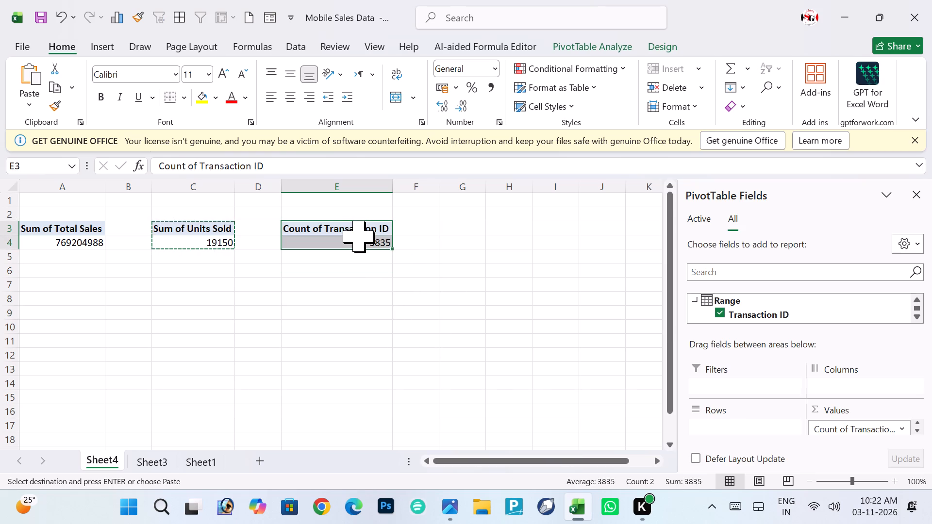
{"action": "key", "text": "ctrl+c"}
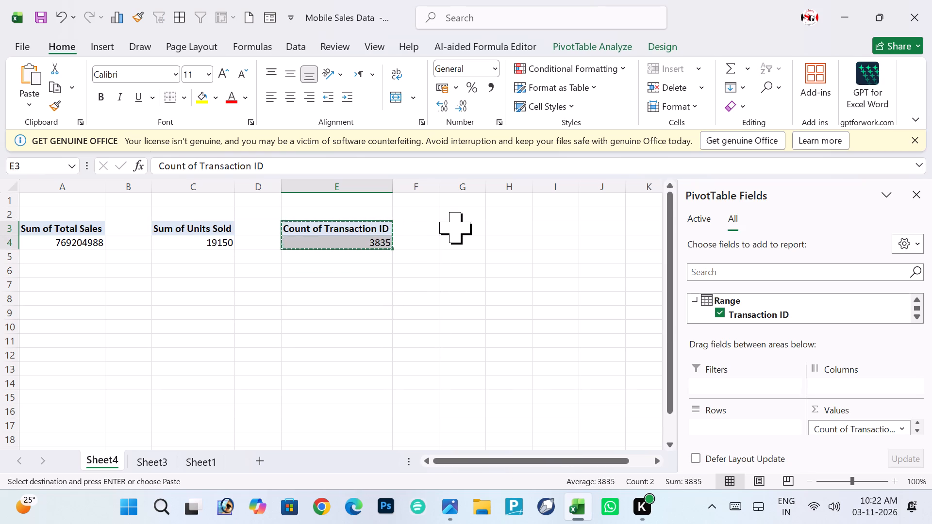
{"action": "left_click", "coordinate": [463, 227]}
{"action": "key", "text": "ctrl+v"}
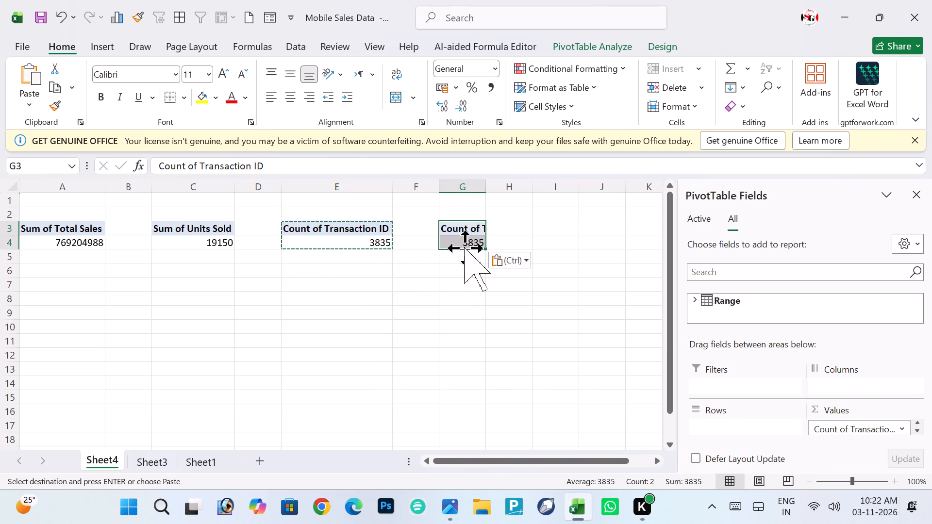
{"action": "left_click_drag", "start_coordinate": [485, 188], "coordinate": [530, 188]}
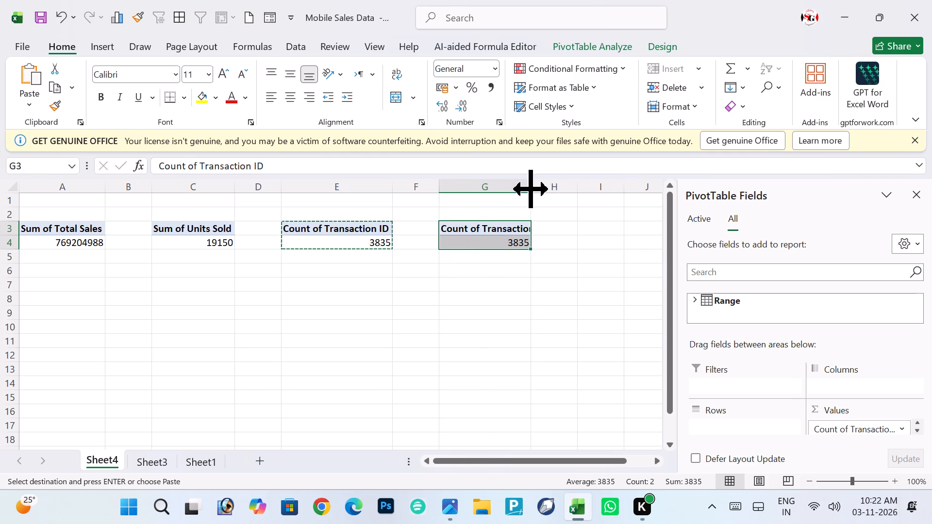
{"action": "double_click", "coordinate": [530, 188]}
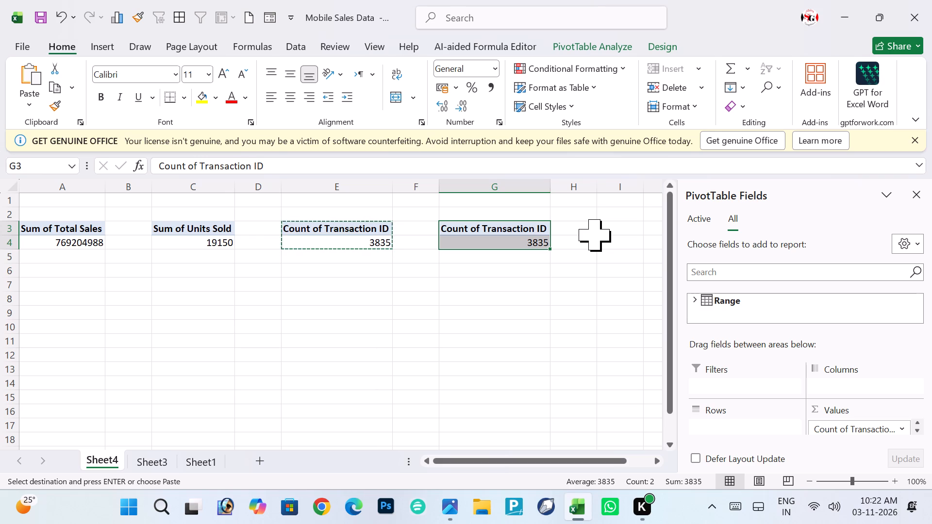
Replace Transaction ID with Price Per Unit as the value field of the PivotTable at G3.
{"action": "key", "text": "alt+Tab"}
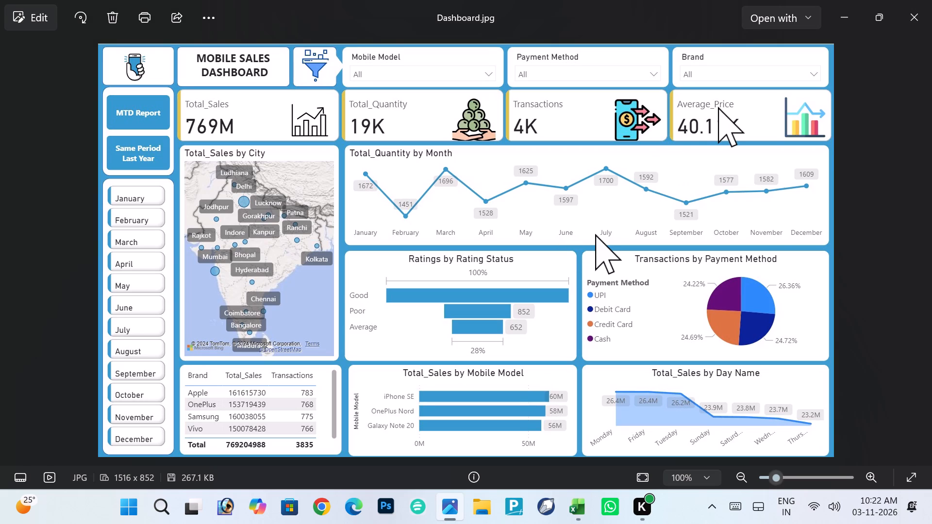
{"action": "key", "text": "alt+Tab"}
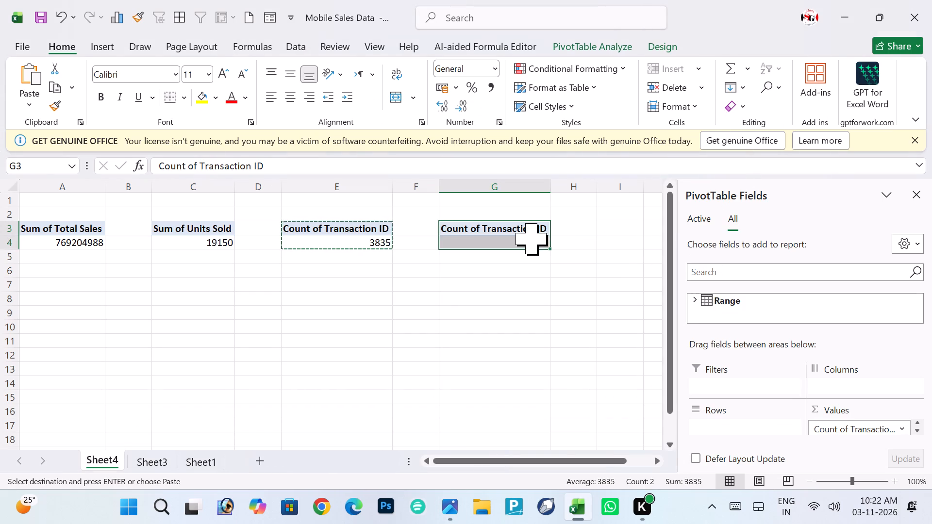
{"action": "left_click_drag", "start_coordinate": [516, 244], "coordinate": [864, 437]}
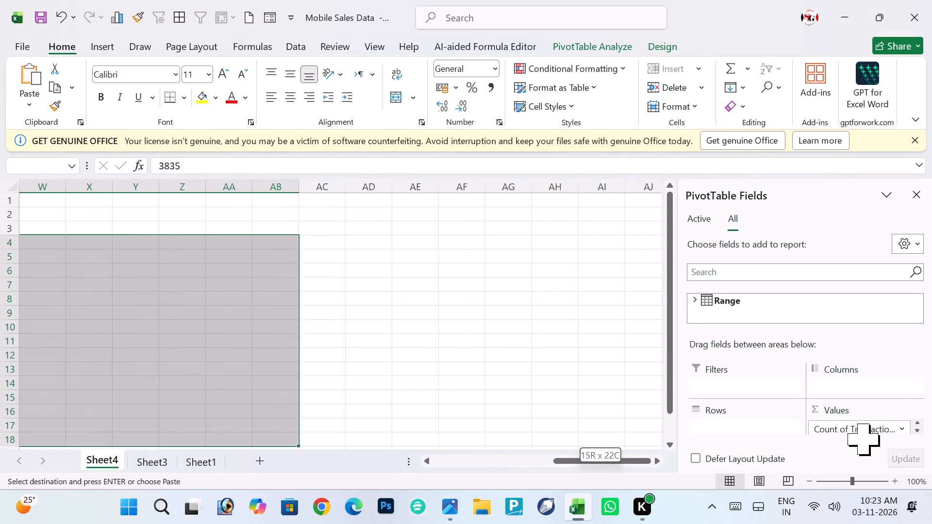
{"action": "left_click_drag", "start_coordinate": [864, 437], "coordinate": [864, 431]}
{"action": "left_click", "coordinate": [464, 295]}
{"action": "scroll", "coordinate": [464, 295], "scroll_direction": "right", "scroll_amount": 6}
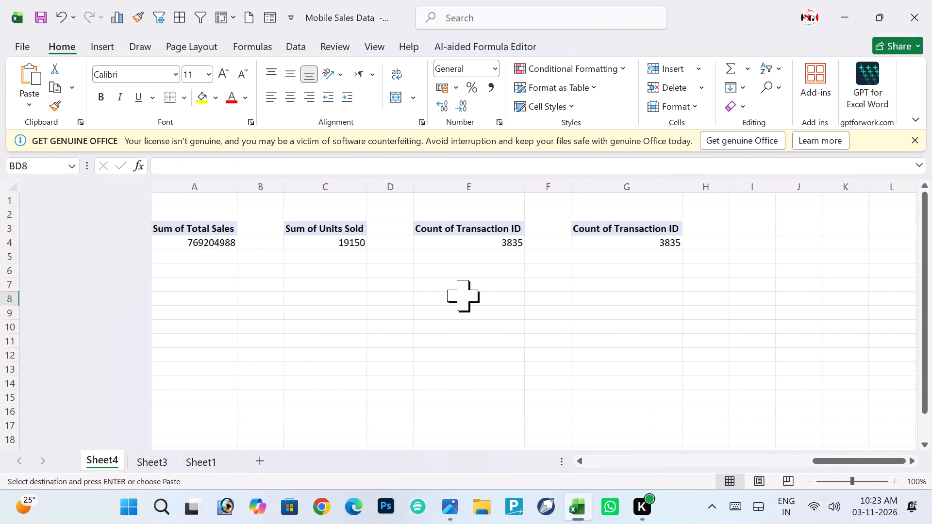
{"action": "left_click", "coordinate": [528, 239]}
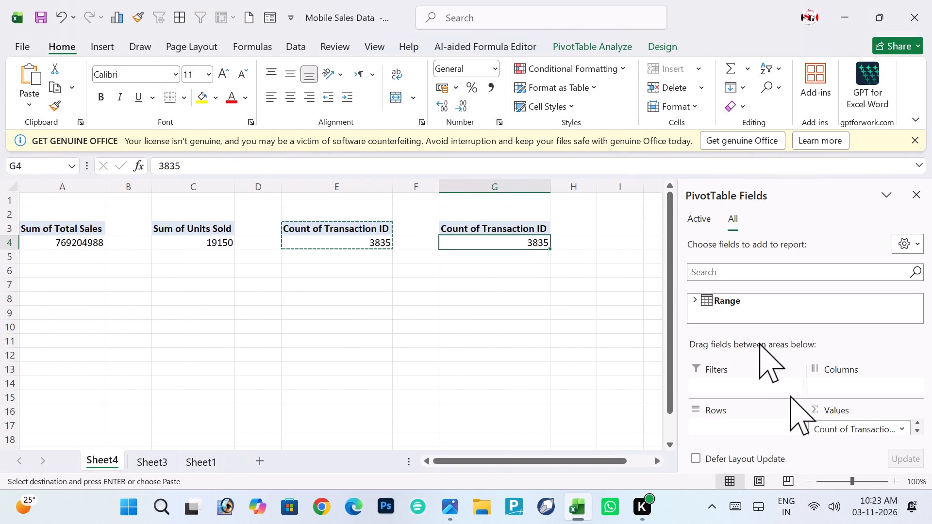
{"action": "left_click", "coordinate": [819, 423]}
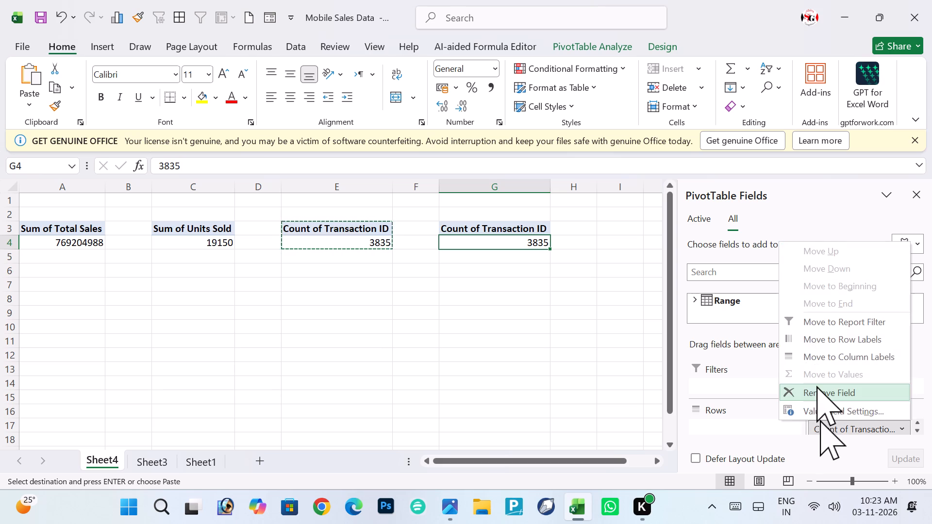
{"action": "left_click", "coordinate": [816, 386]}
{"action": "left_click", "coordinate": [699, 296]}
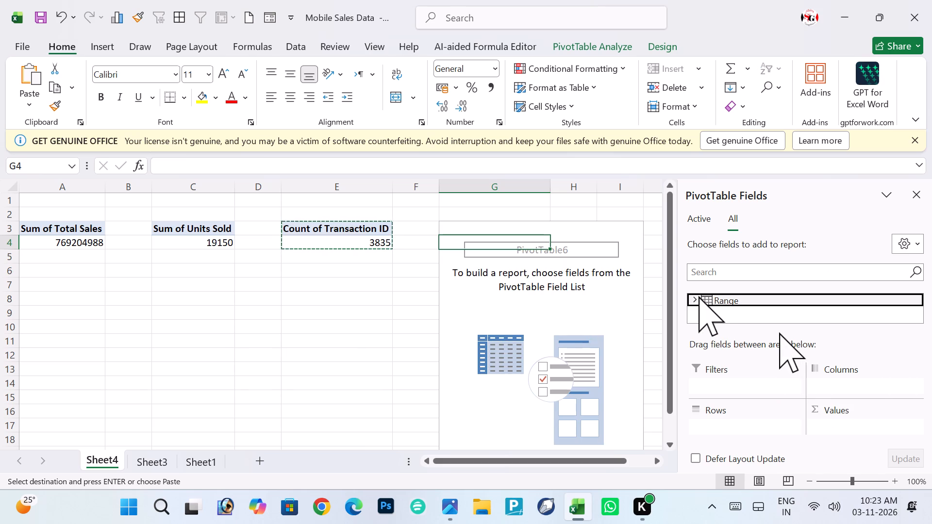
{"action": "scroll", "coordinate": [730, 305], "scroll_direction": "down", "scroll_amount": 2}
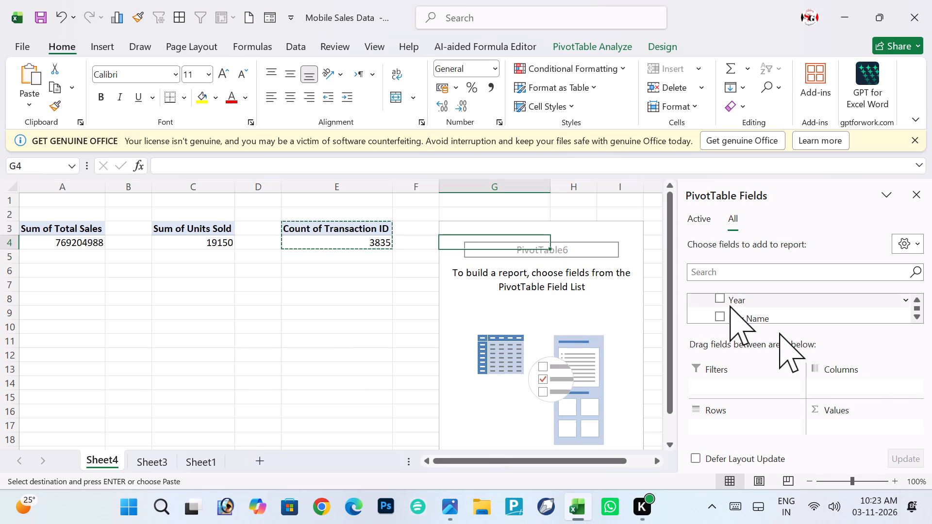
{"action": "scroll", "coordinate": [753, 303], "scroll_direction": "down", "scroll_amount": 1}
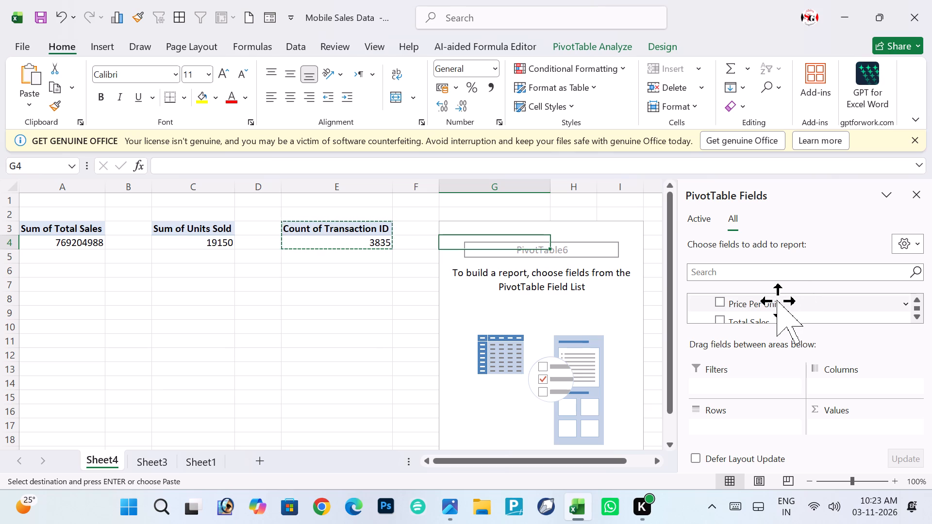
{"action": "left_click_drag", "start_coordinate": [777, 300], "coordinate": [866, 429]}
Summarize the Price Per Unit value field of the PivotTable at G3 by Average.
{"action": "left_click", "coordinate": [855, 426]}
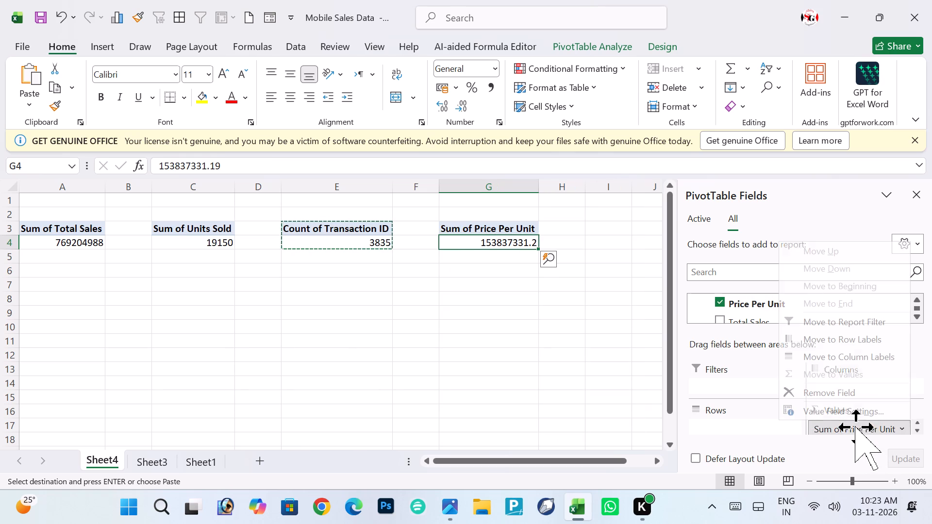
{"action": "left_click", "coordinate": [828, 410]}
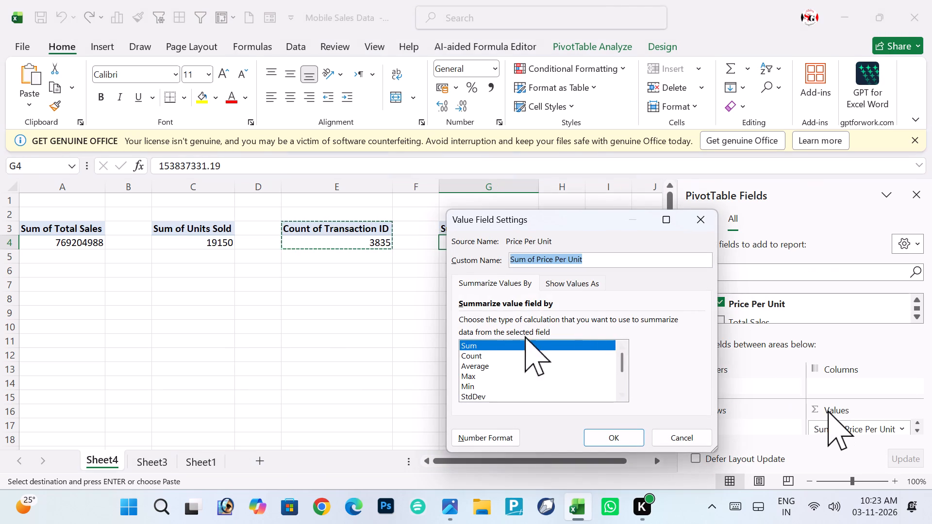
{"action": "left_click", "coordinate": [495, 363]}
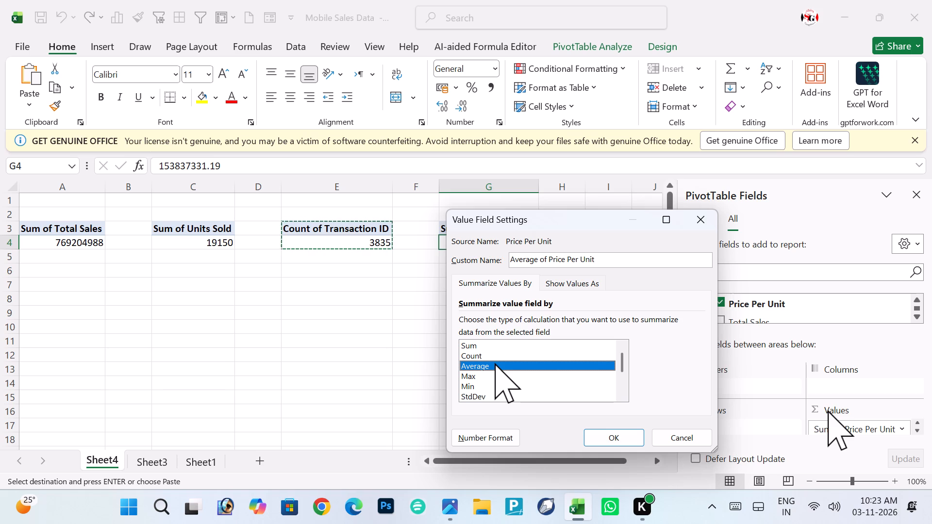
{"action": "left_click", "coordinate": [594, 436]}
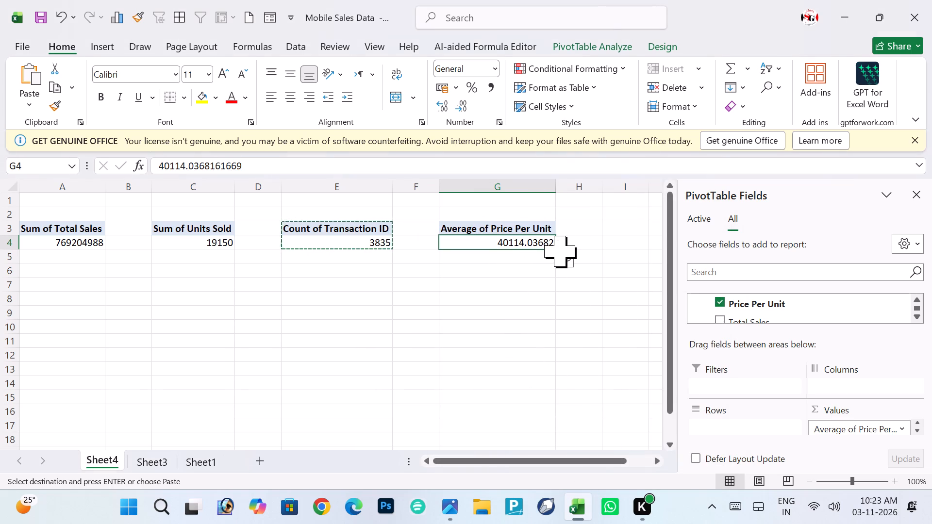
Copy the Average of Price Per Unit PivotTable to cell I2.
{"action": "scroll", "coordinate": [473, 253], "scroll_direction": "left", "scroll_amount": 1}
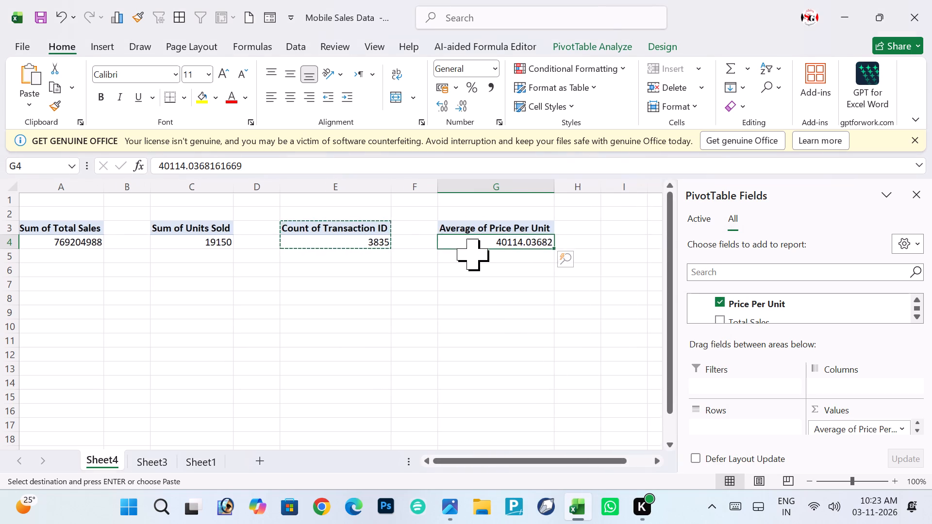
{"action": "scroll", "coordinate": [473, 253], "scroll_direction": "left", "scroll_amount": 3}
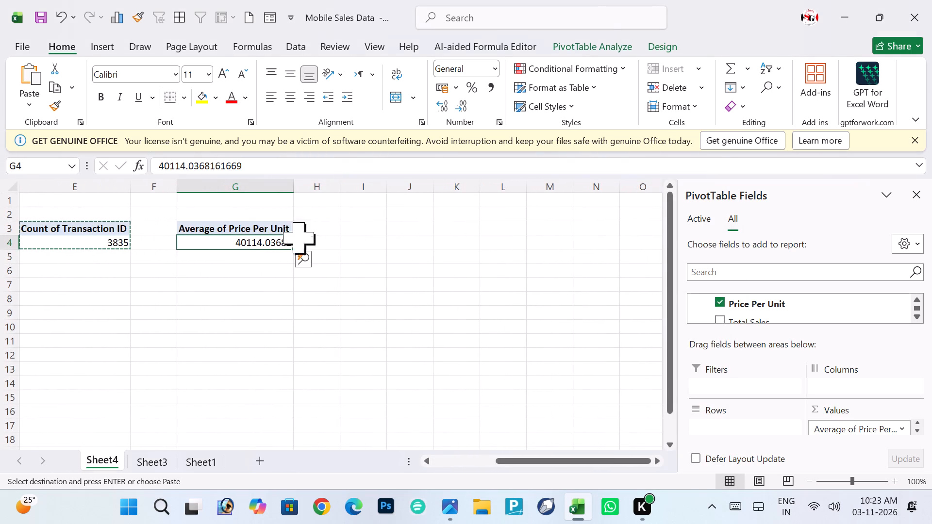
{"action": "left_click_drag", "start_coordinate": [276, 230], "coordinate": [275, 244]}
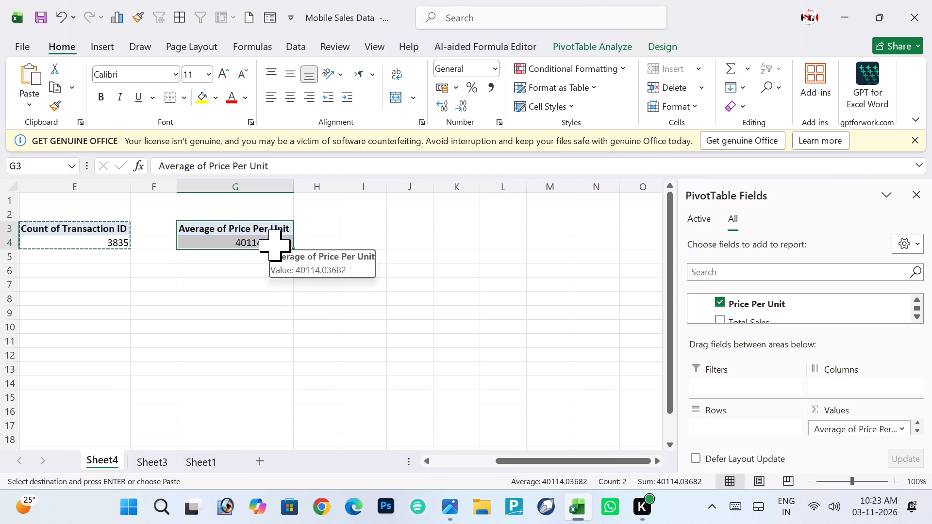
{"action": "key", "text": "ctrl+c"}
{"action": "left_click", "coordinate": [371, 220]}
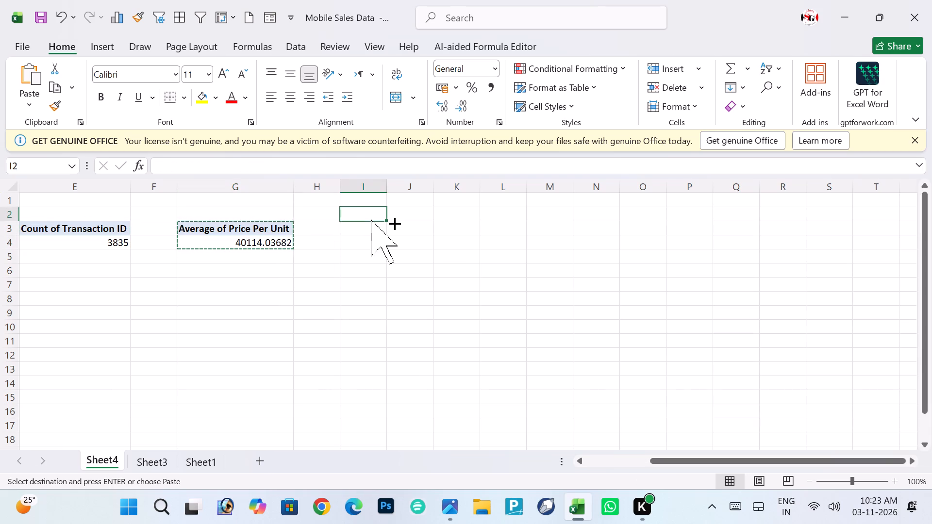
{"action": "key", "text": "ctrl+v"}
{"action": "double_click", "coordinate": [390, 190]}
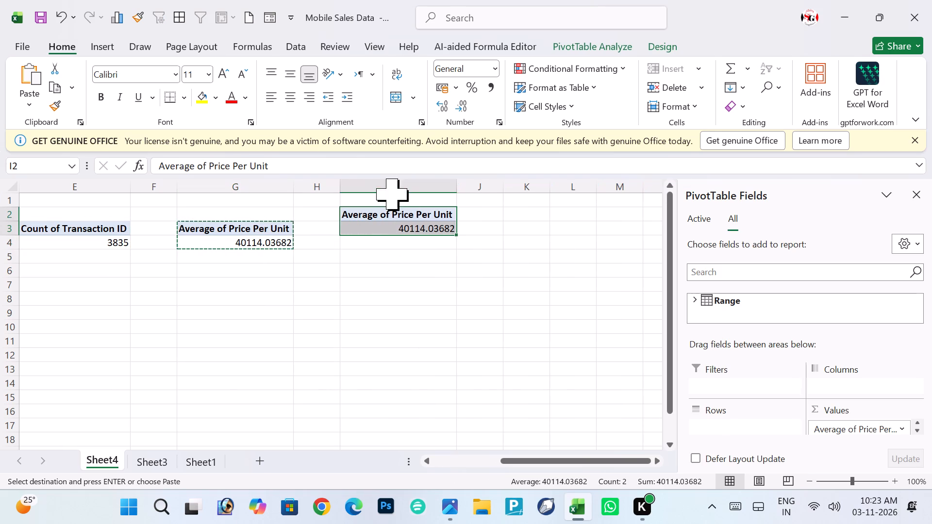
{"action": "left_click", "coordinate": [408, 218]}
Check the reference dashboard image, and replace Price Per Unit with Total Sales as the value field of the PivotTable at I2.
{"action": "key", "text": "alt+Tab"}
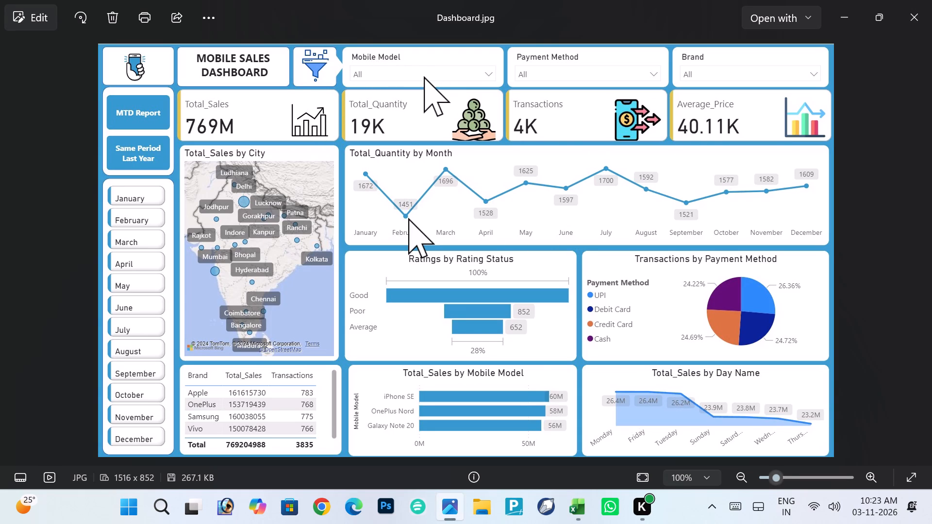
{"action": "key", "text": "alt+Tab"}
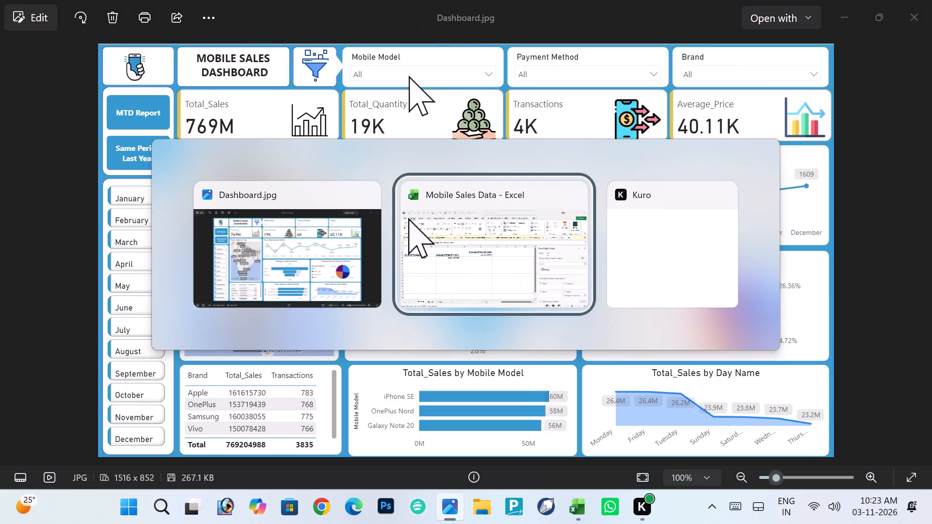
{"action": "key", "text": "alt+Tab"}
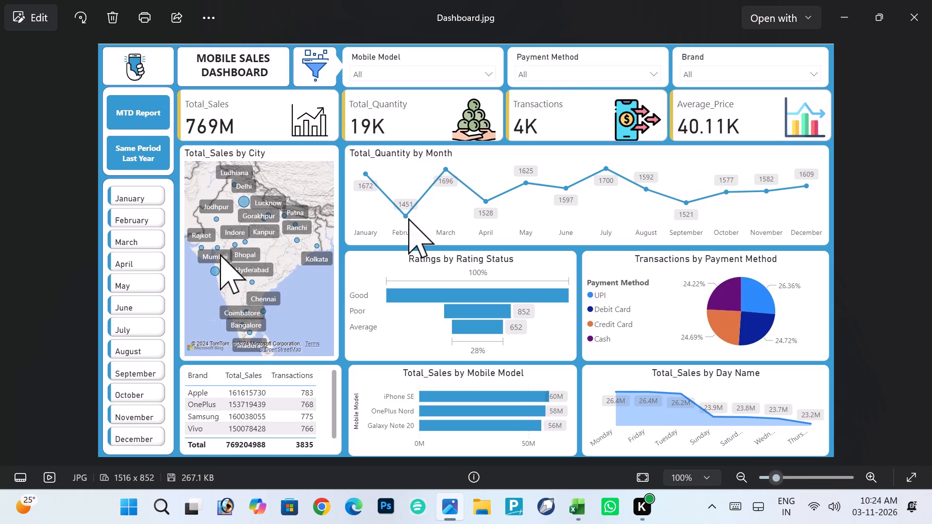
{"action": "key", "text": "alt+Tab"}
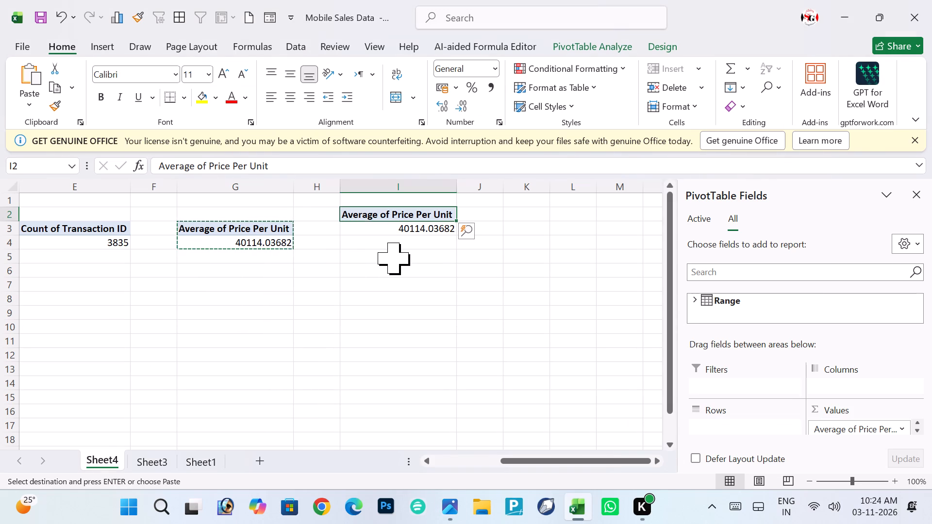
{"action": "left_click", "coordinate": [408, 230]}
{"action": "left_click", "coordinate": [857, 424]}
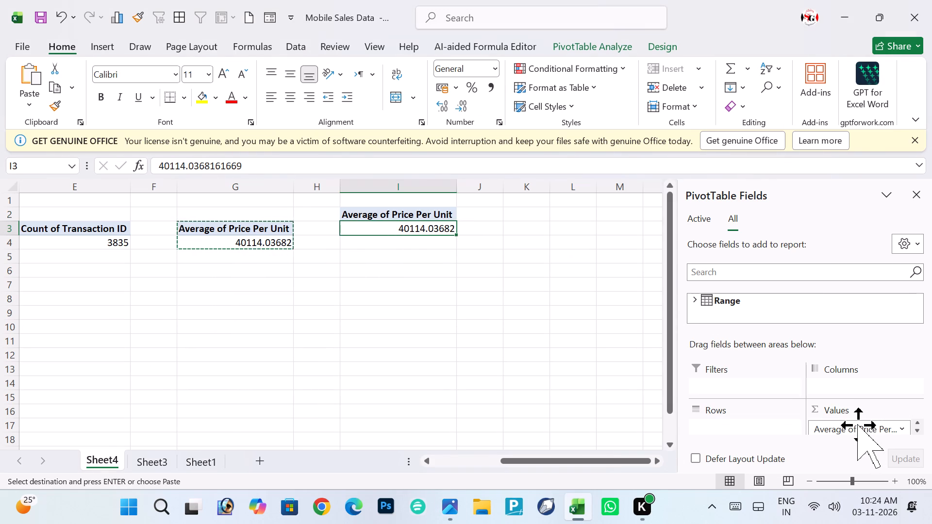
{"action": "key", "text": "Delete"}
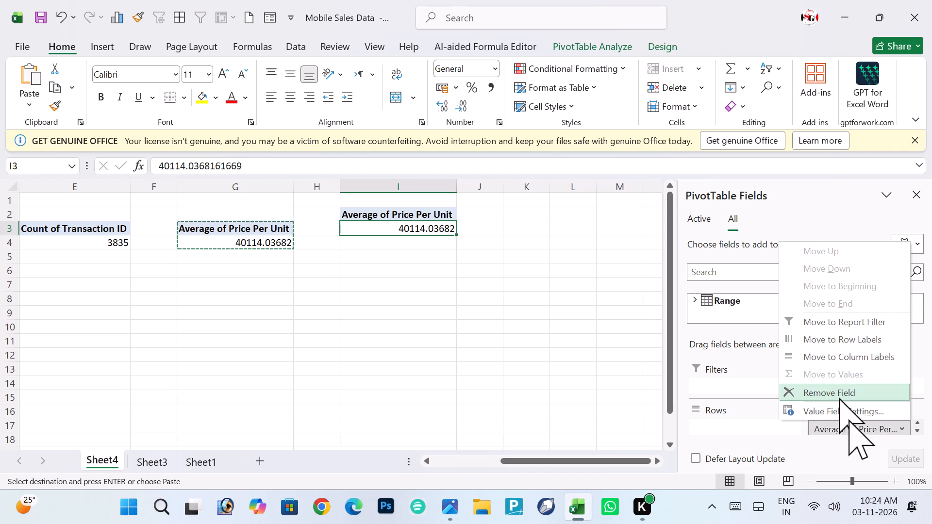
{"action": "left_click", "coordinate": [839, 397]}
{"action": "left_click", "coordinate": [726, 303]}
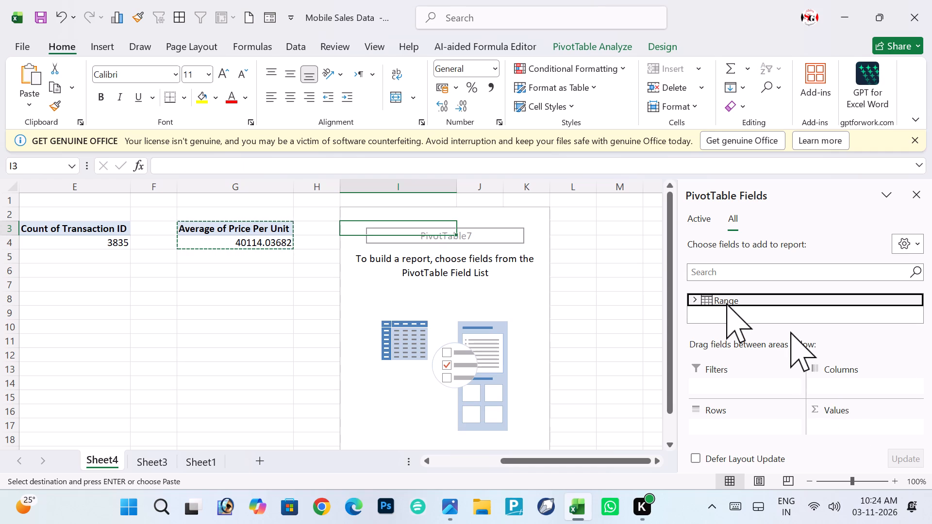
{"action": "scroll", "coordinate": [765, 311], "scroll_direction": "down", "scroll_amount": 2}
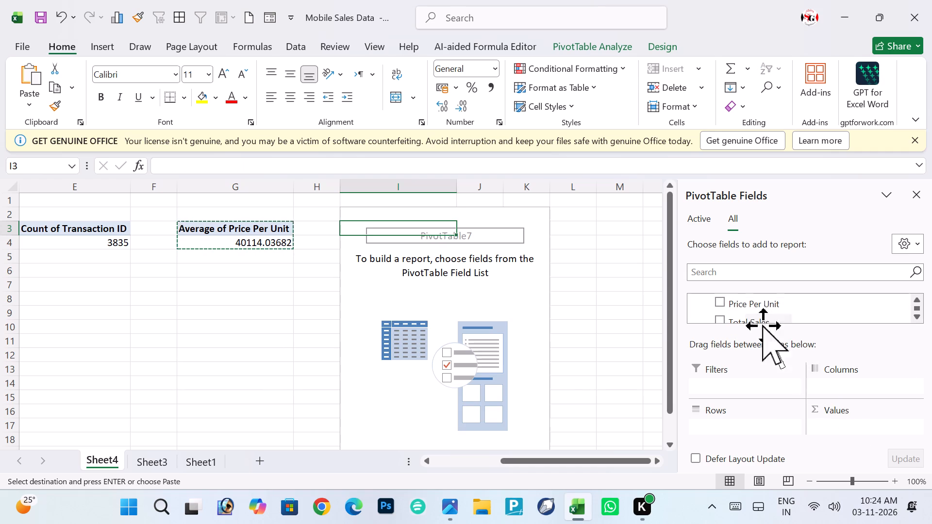
{"action": "left_click_drag", "start_coordinate": [757, 314], "coordinate": [836, 431]}
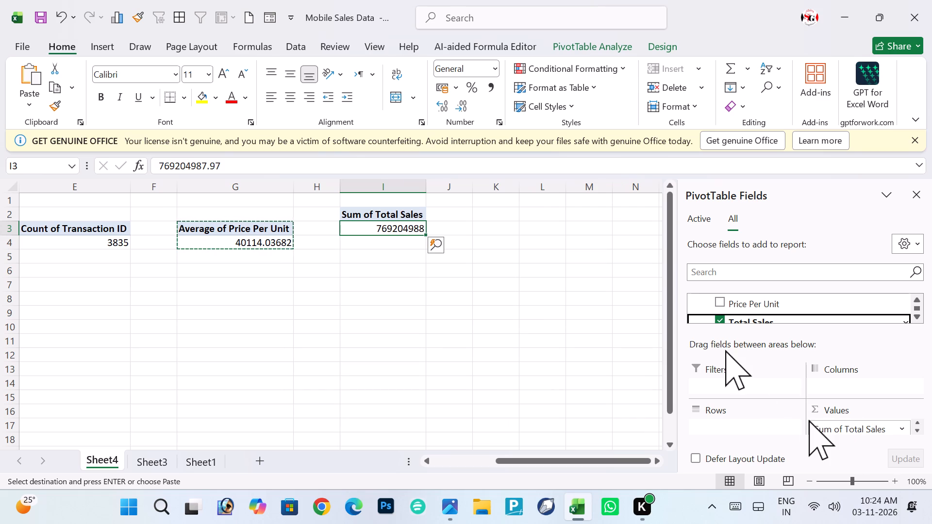
Add City as the row field of the Total Sales PivotTable at I2.
{"action": "scroll", "coordinate": [749, 304], "scroll_direction": "down", "scroll_amount": 1}
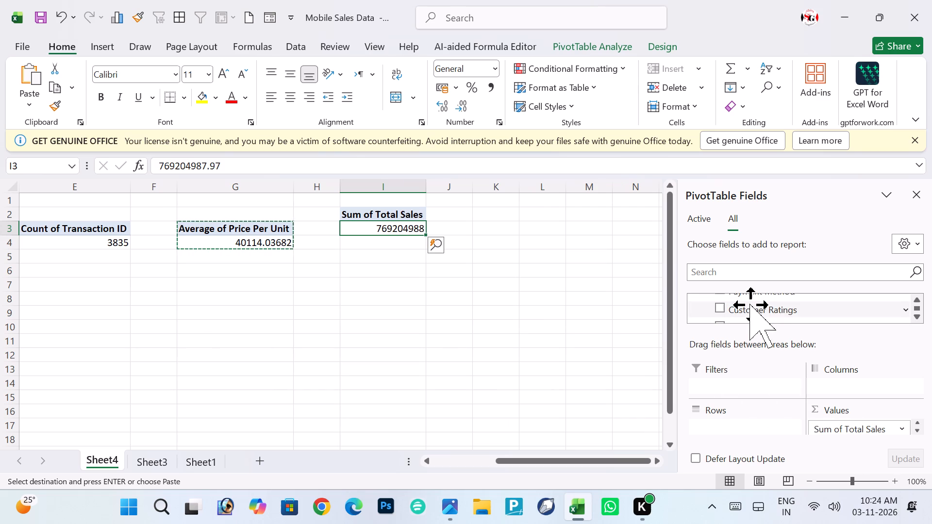
{"action": "scroll", "coordinate": [749, 304], "scroll_direction": "up", "scroll_amount": 1}
{"action": "left_click_drag", "start_coordinate": [738, 304], "coordinate": [729, 424]}
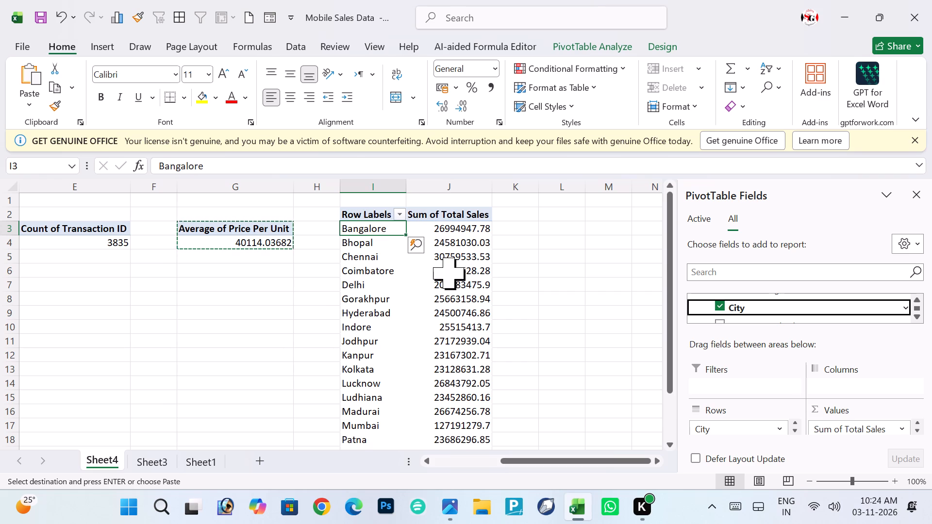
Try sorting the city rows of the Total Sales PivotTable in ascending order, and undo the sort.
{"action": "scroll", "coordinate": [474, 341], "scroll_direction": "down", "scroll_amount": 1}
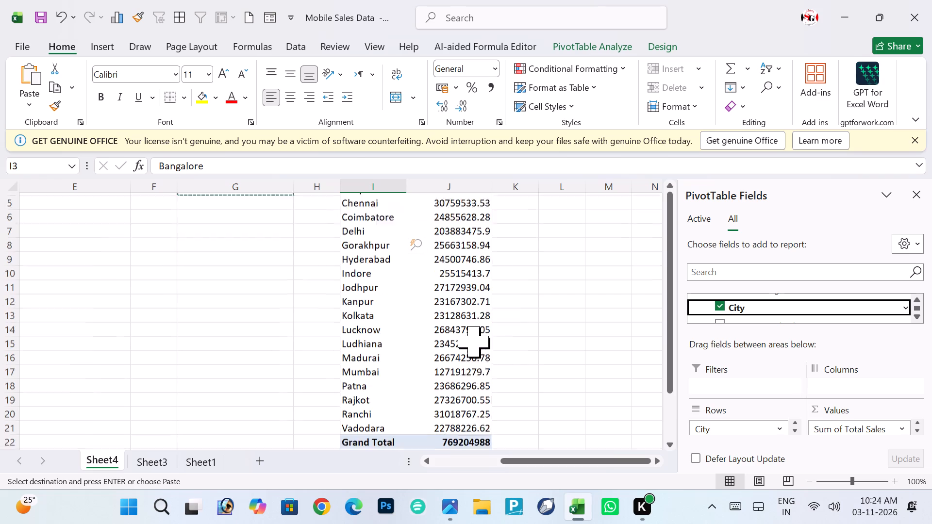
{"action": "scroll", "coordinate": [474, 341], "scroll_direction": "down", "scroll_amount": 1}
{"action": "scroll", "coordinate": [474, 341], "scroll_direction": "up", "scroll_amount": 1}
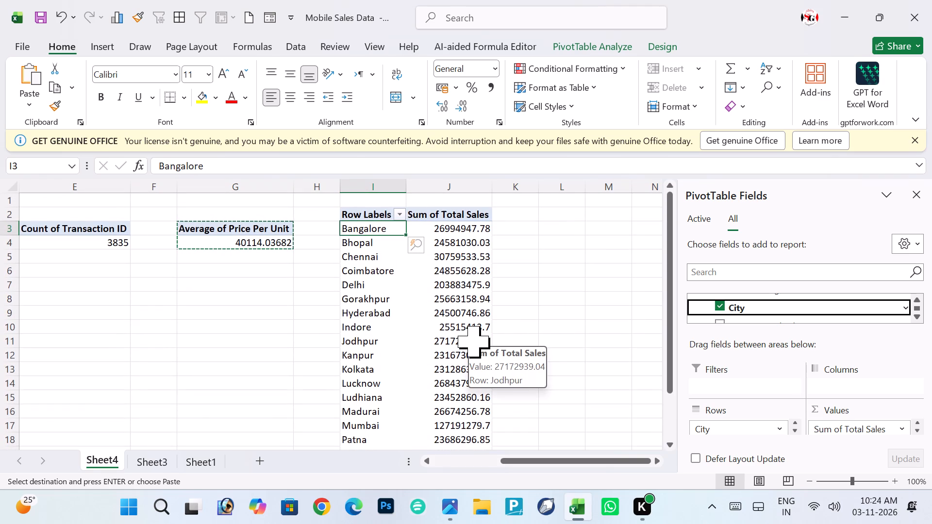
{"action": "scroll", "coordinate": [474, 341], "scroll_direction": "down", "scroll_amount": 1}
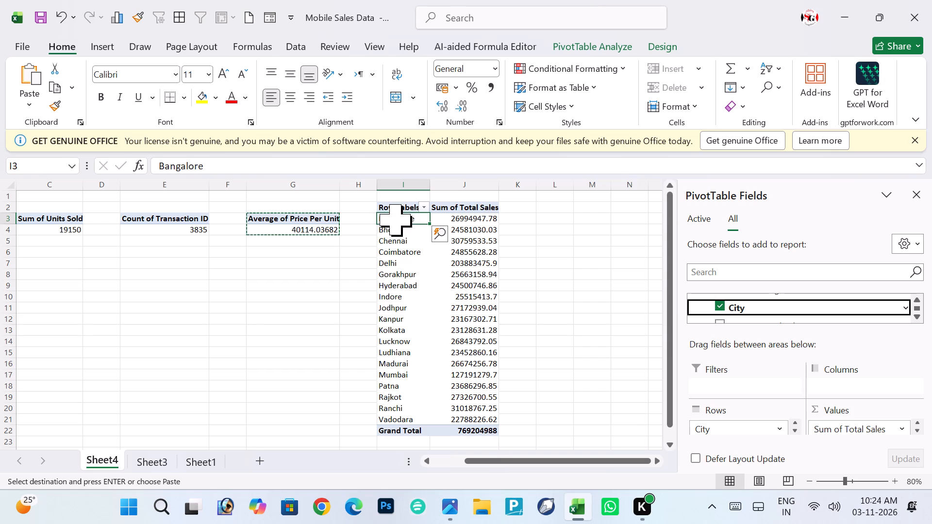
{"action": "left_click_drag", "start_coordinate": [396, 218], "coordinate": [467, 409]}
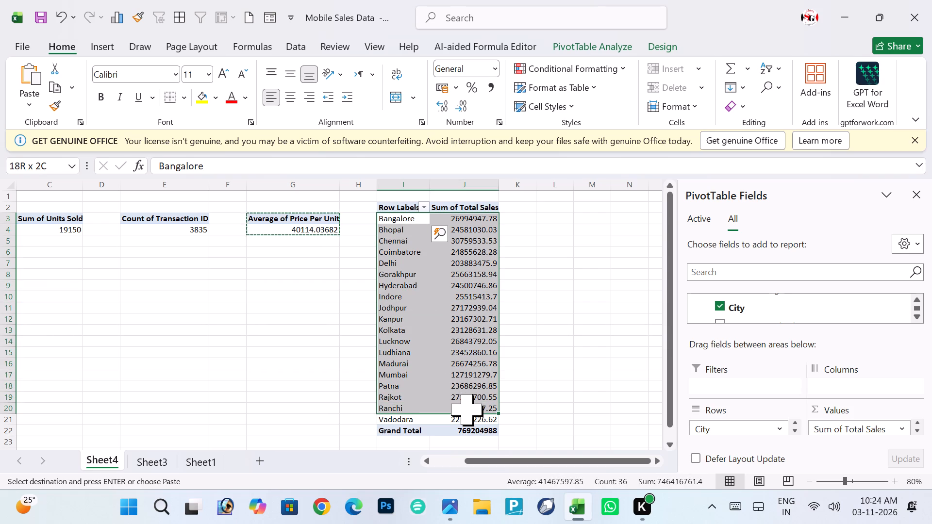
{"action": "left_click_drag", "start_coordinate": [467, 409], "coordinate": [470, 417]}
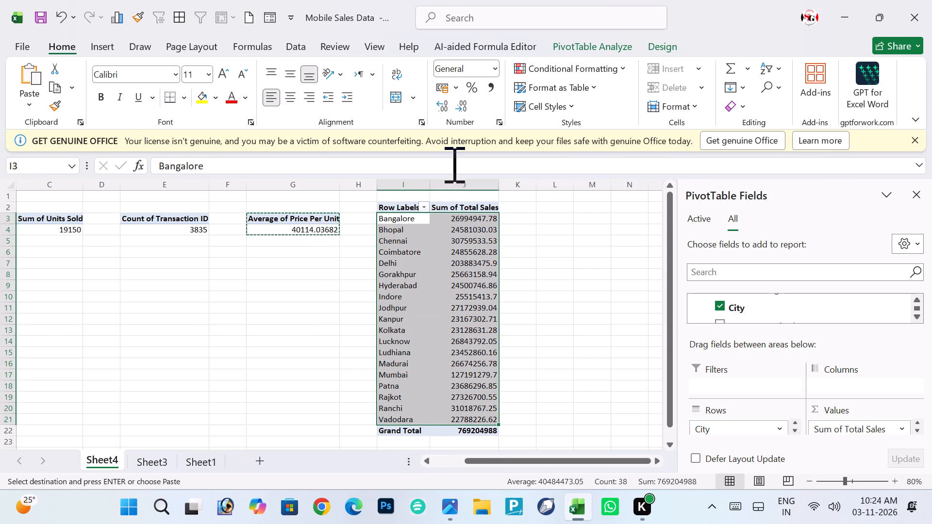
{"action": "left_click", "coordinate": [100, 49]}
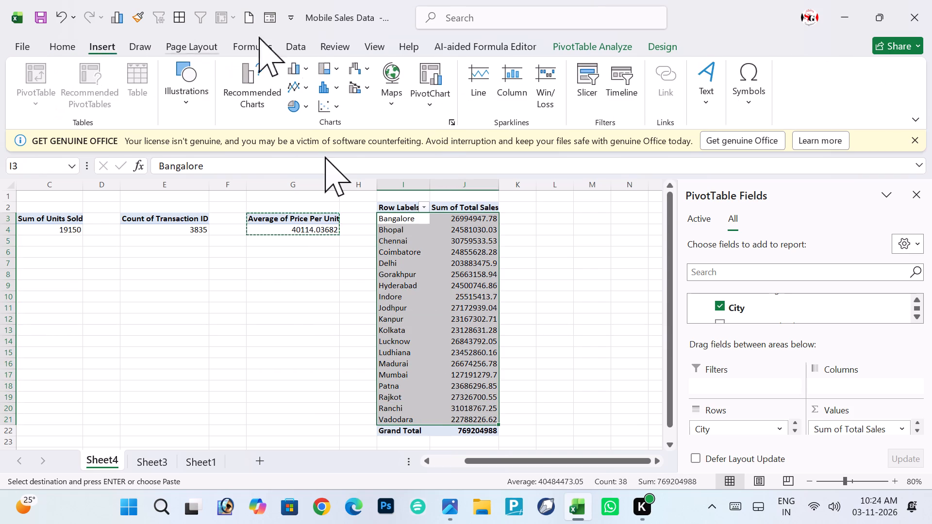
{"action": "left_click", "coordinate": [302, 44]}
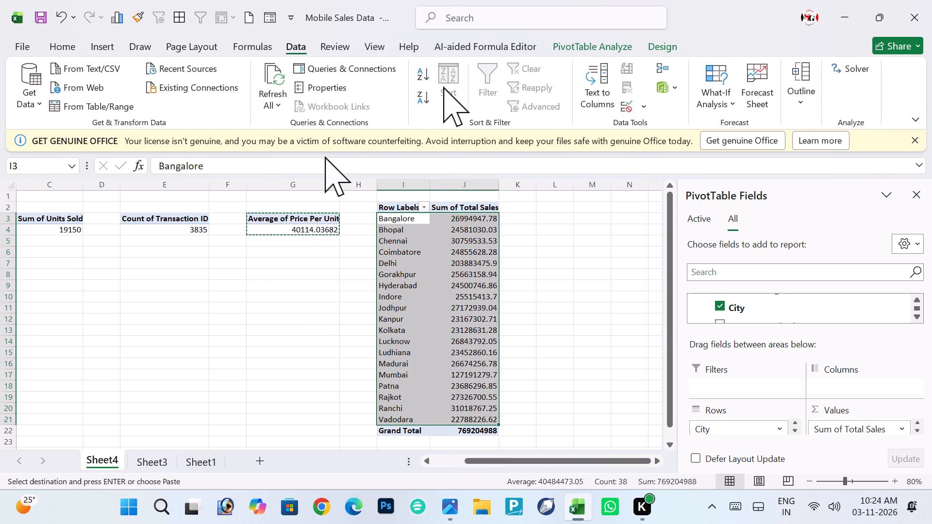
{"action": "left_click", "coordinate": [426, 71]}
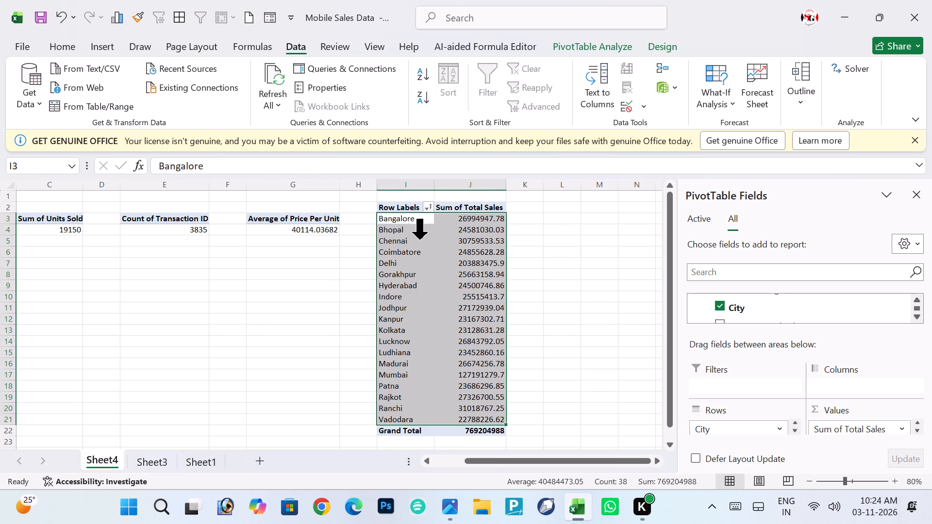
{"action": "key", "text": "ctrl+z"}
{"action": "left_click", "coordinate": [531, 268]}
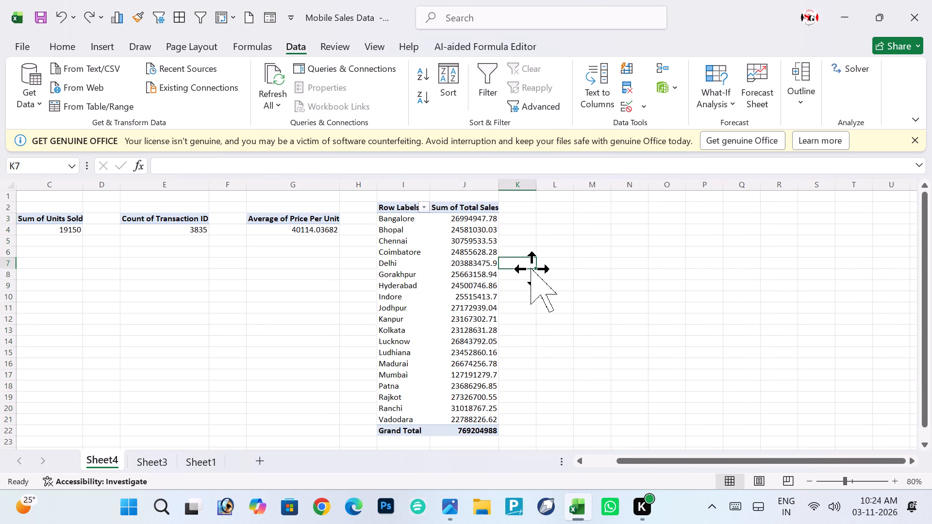
Check the reference dashboard image, copy the Average of Price Per Unit PivotTable to cell L3, and widen column L.
{"action": "scroll", "coordinate": [531, 268], "scroll_direction": "left", "scroll_amount": 1}
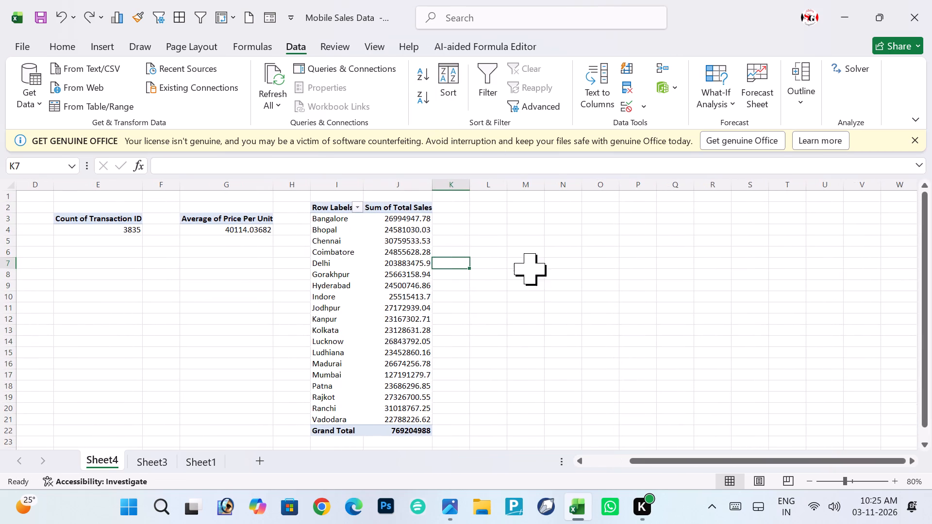
{"action": "key", "text": "alt+Tab"}
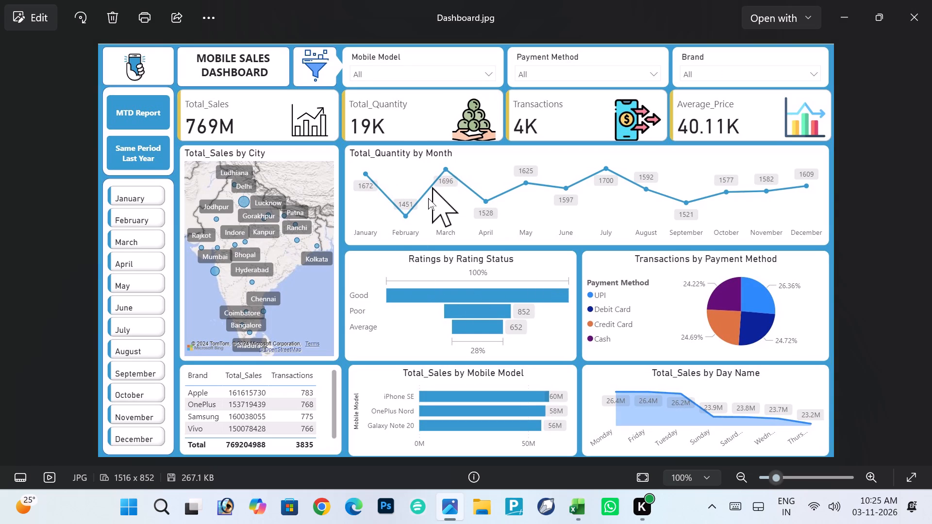
{"action": "key", "text": "alt+Tab"}
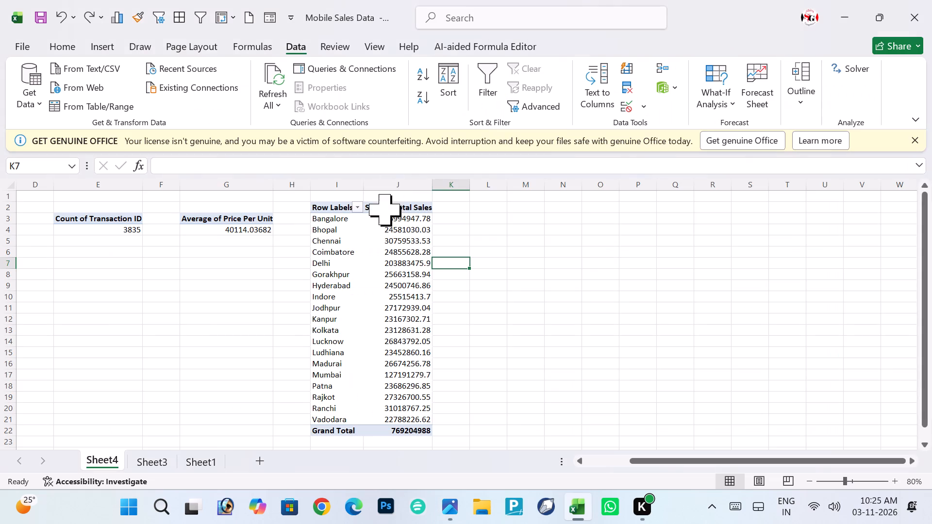
{"action": "left_click", "coordinate": [331, 206]}
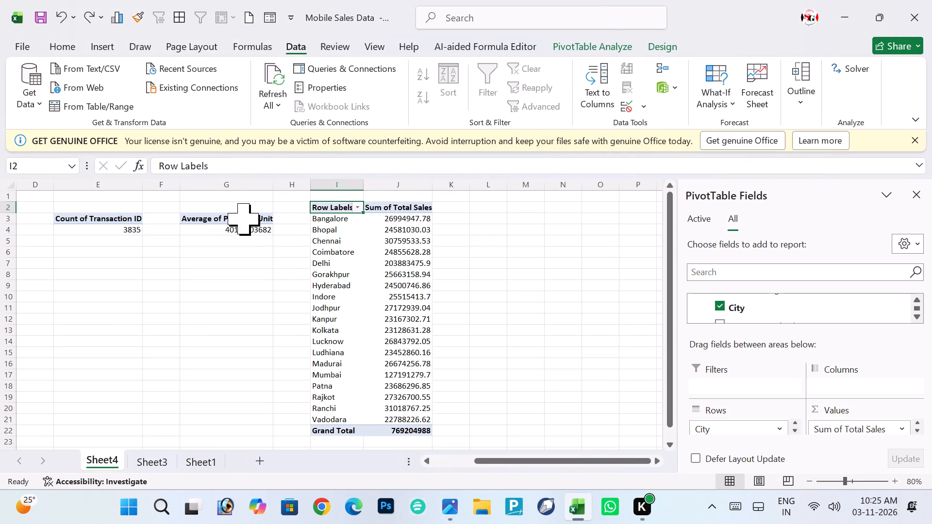
{"action": "left_click_drag", "start_coordinate": [244, 218], "coordinate": [246, 230]}
{"action": "key", "text": "ctrl+c"}
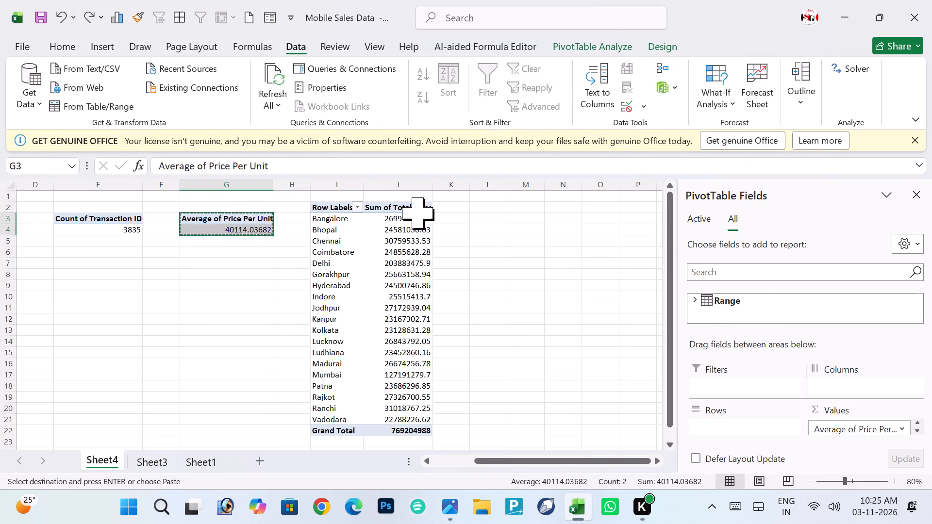
{"action": "left_click", "coordinate": [501, 215]}
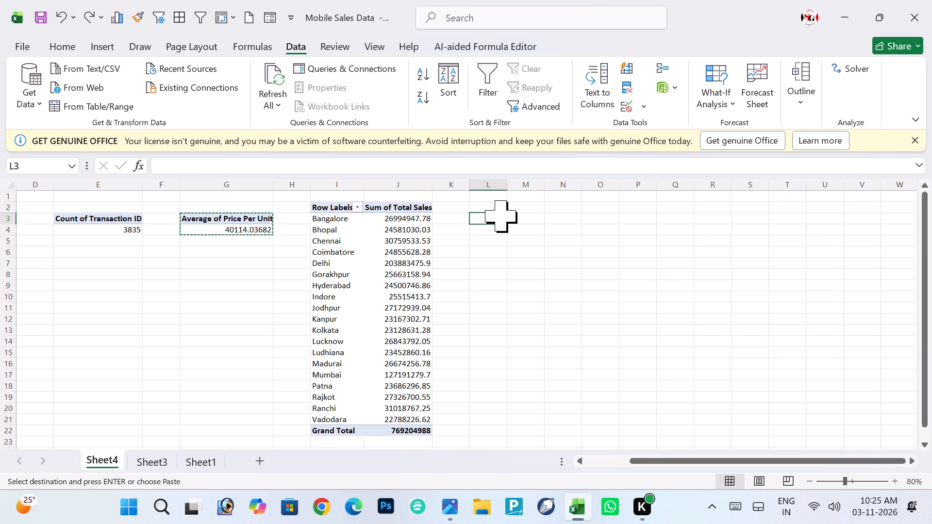
{"action": "key", "text": "ctrl+v"}
{"action": "scroll", "coordinate": [501, 215], "scroll_direction": "left", "scroll_amount": 2}
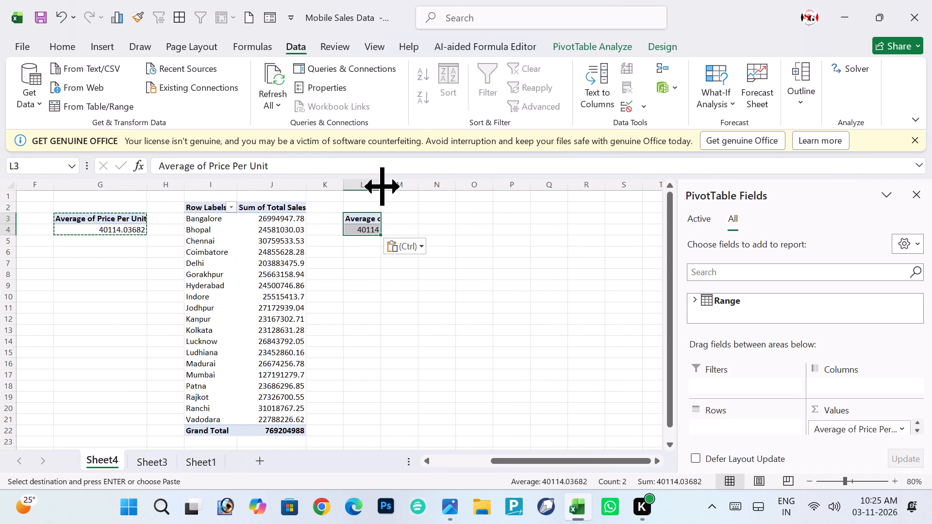
{"action": "left_click_drag", "start_coordinate": [382, 186], "coordinate": [455, 187]}
Replace the Average of Price Per Unit field in the PivotTable at L3 with Month as the row field.
{"action": "left_click", "coordinate": [416, 230]}
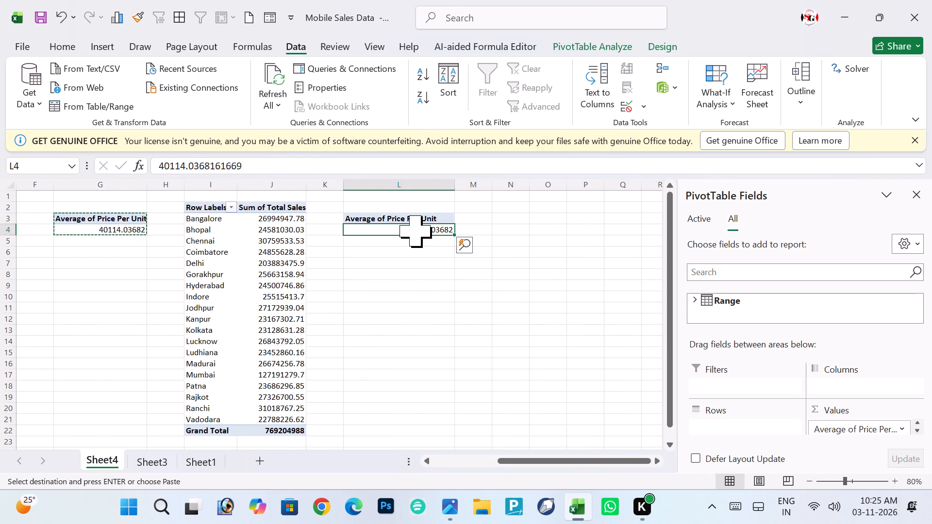
{"action": "left_click", "coordinate": [850, 424]}
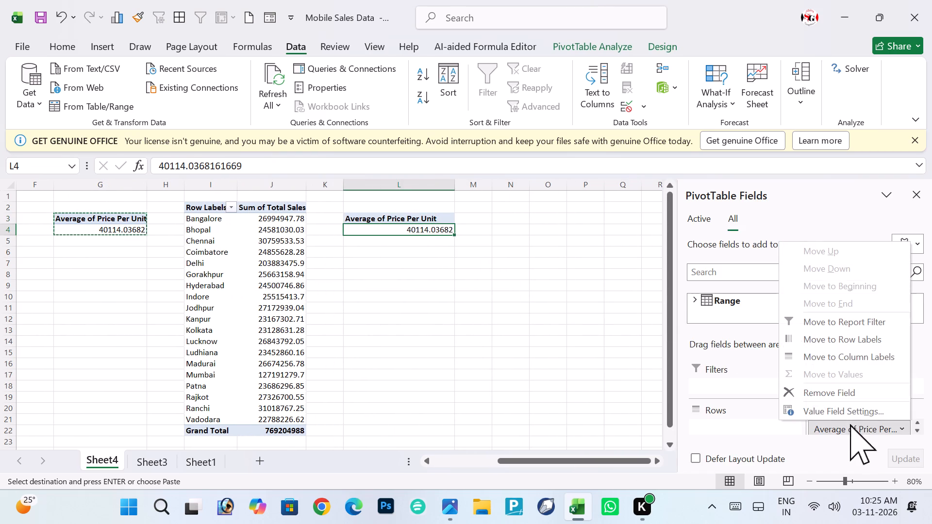
{"action": "left_click", "coordinate": [837, 396]}
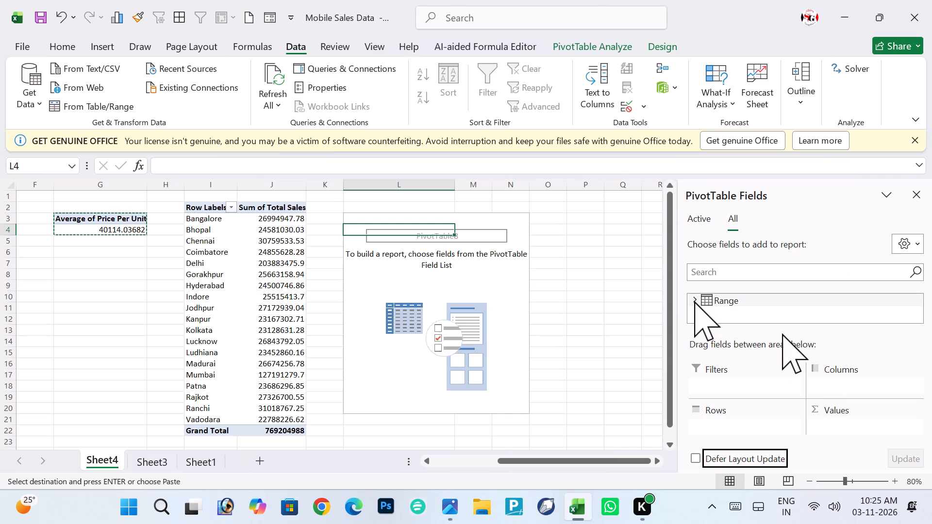
{"action": "left_click", "coordinate": [694, 298]}
{"action": "scroll", "coordinate": [723, 309], "scroll_direction": "down", "scroll_amount": 1}
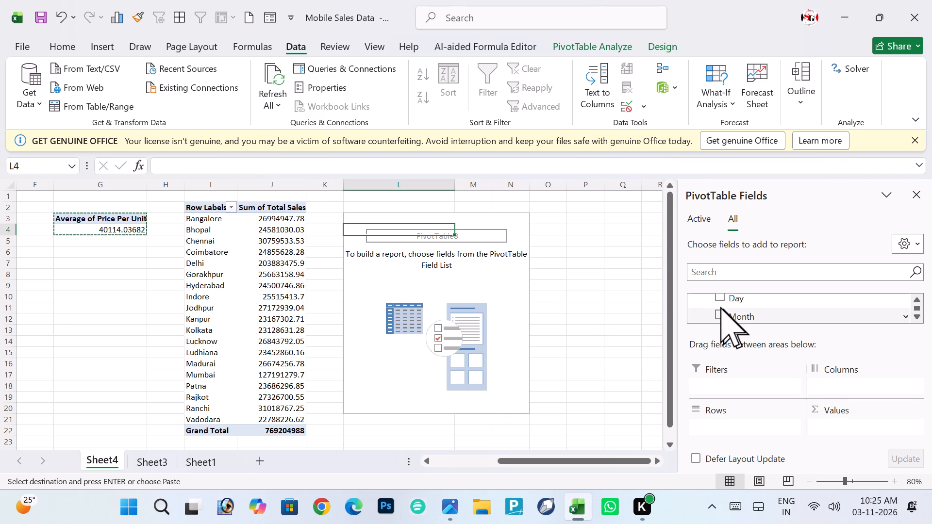
{"action": "scroll", "coordinate": [723, 309], "scroll_direction": "down", "scroll_amount": 1}
{"action": "left_click_drag", "start_coordinate": [728, 310], "coordinate": [714, 431]}
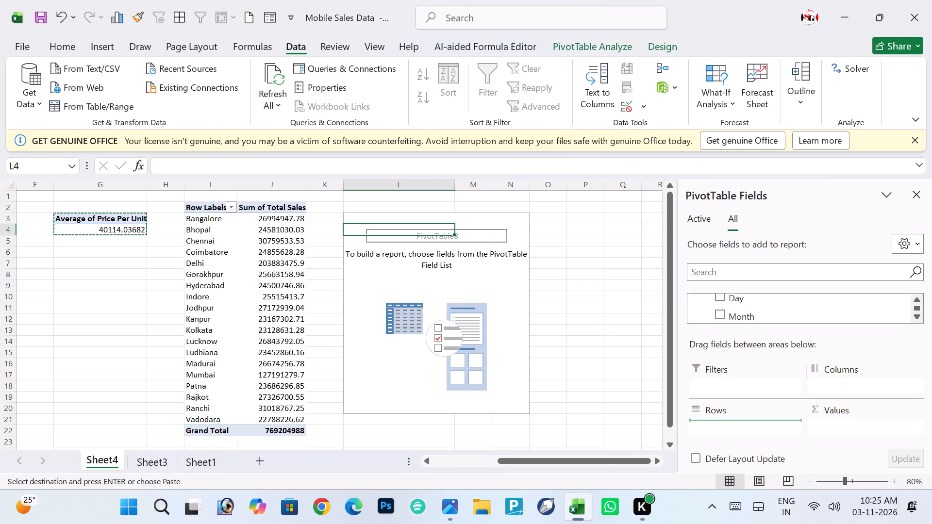
{"action": "left_click_drag", "start_coordinate": [714, 431], "coordinate": [717, 428]}
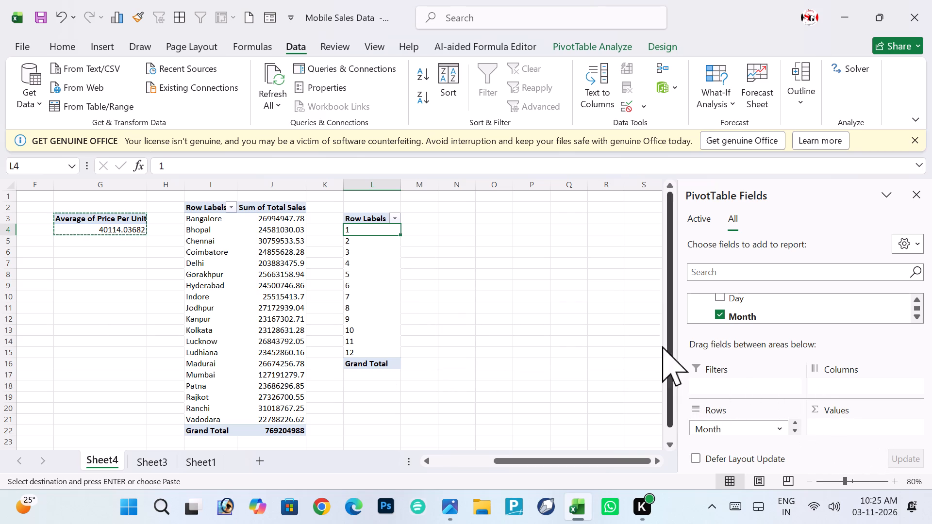
Add Units Sold as the summed value field of the Month PivotTable at L3.
{"action": "scroll", "coordinate": [763, 302], "scroll_direction": "up", "scroll_amount": 1}
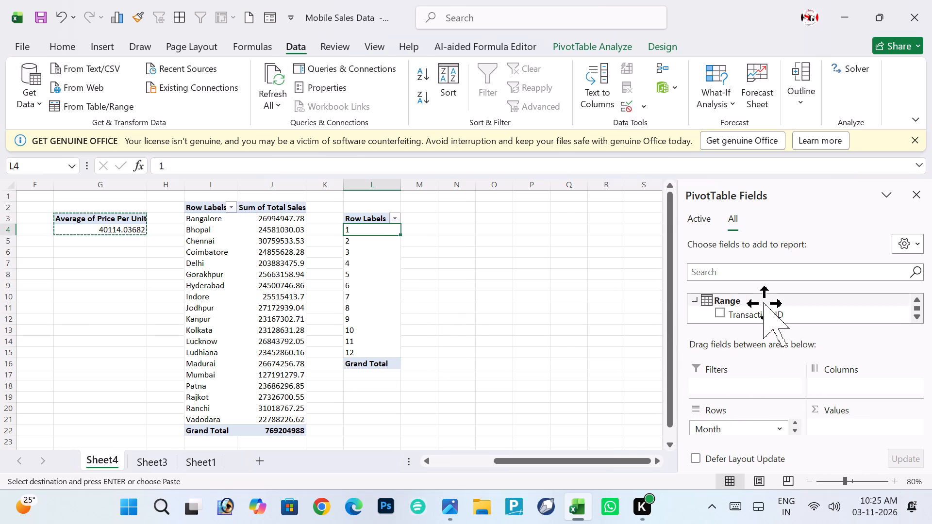
{"action": "scroll", "coordinate": [763, 302], "scroll_direction": "down", "scroll_amount": 1}
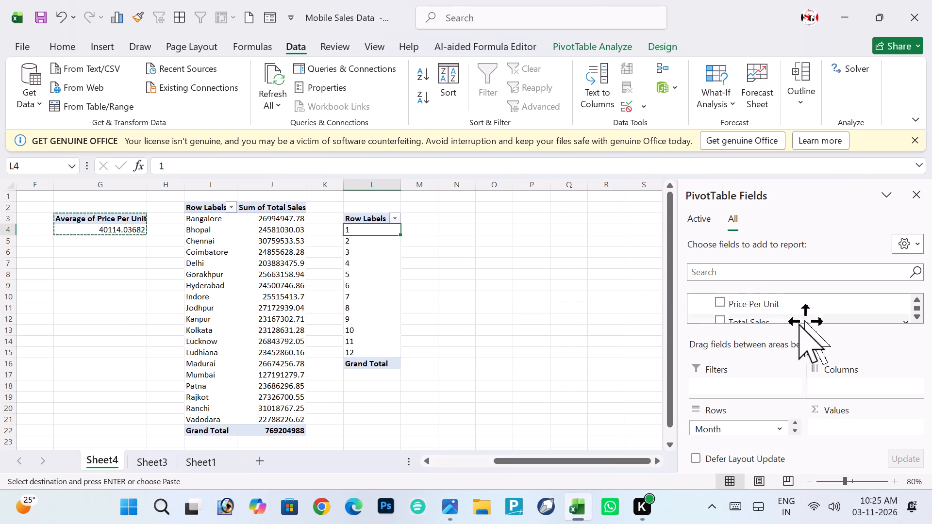
{"action": "scroll", "coordinate": [792, 299], "scroll_direction": "up", "scroll_amount": 1}
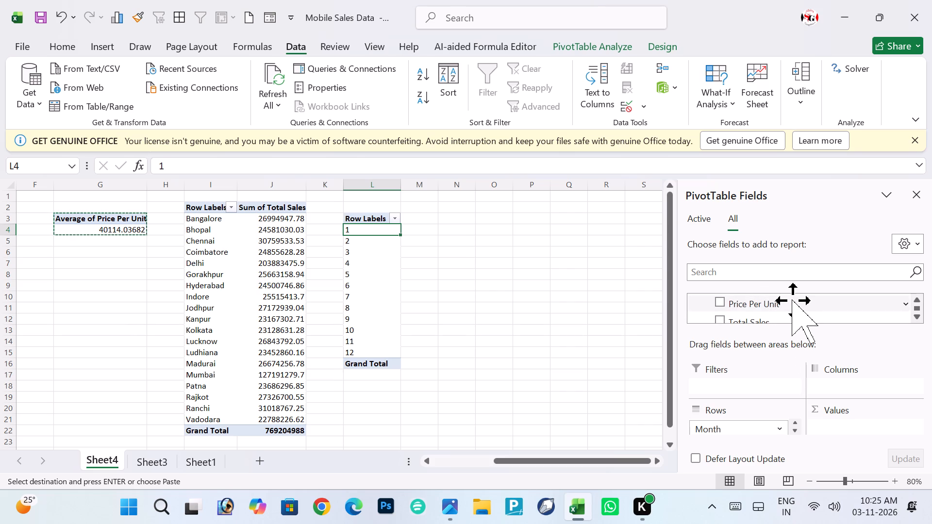
{"action": "scroll", "coordinate": [792, 299], "scroll_direction": "up", "scroll_amount": 3}
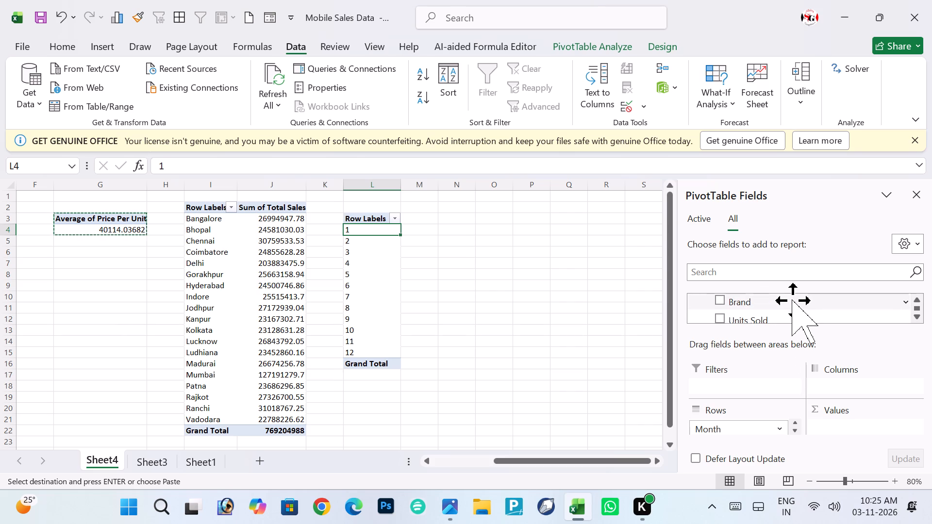
{"action": "scroll", "coordinate": [792, 299], "scroll_direction": "up", "scroll_amount": 1}
{"action": "left_click_drag", "start_coordinate": [795, 317], "coordinate": [852, 423]}
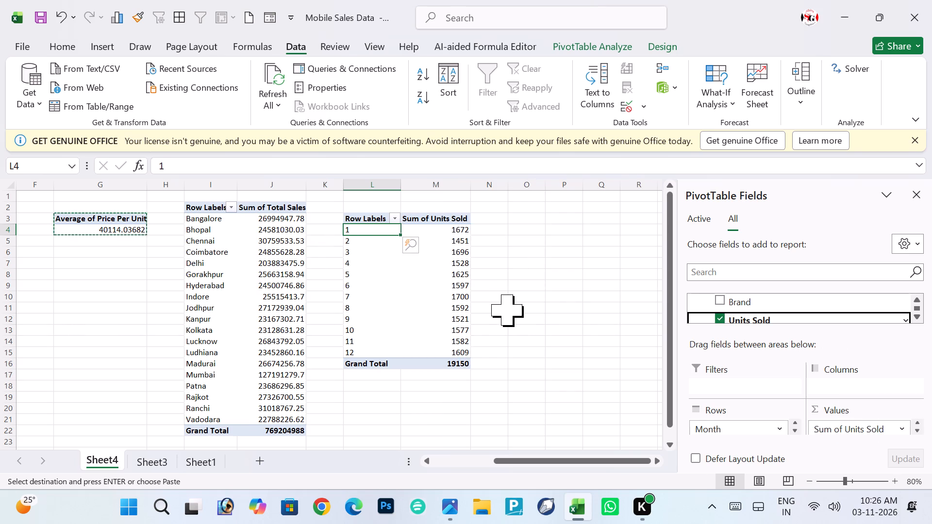
Compare the monthly Units Sold PivotTable with the reference dashboard's Total_Quantity by Month chart, and view the Month row field's options.
{"action": "key", "text": "alt+Tab"}
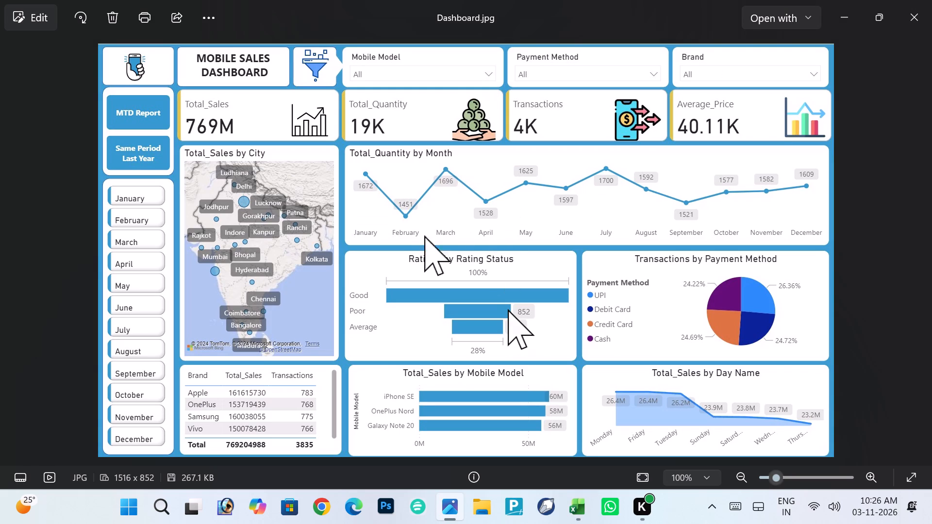
{"action": "key", "text": "alt+Tab"}
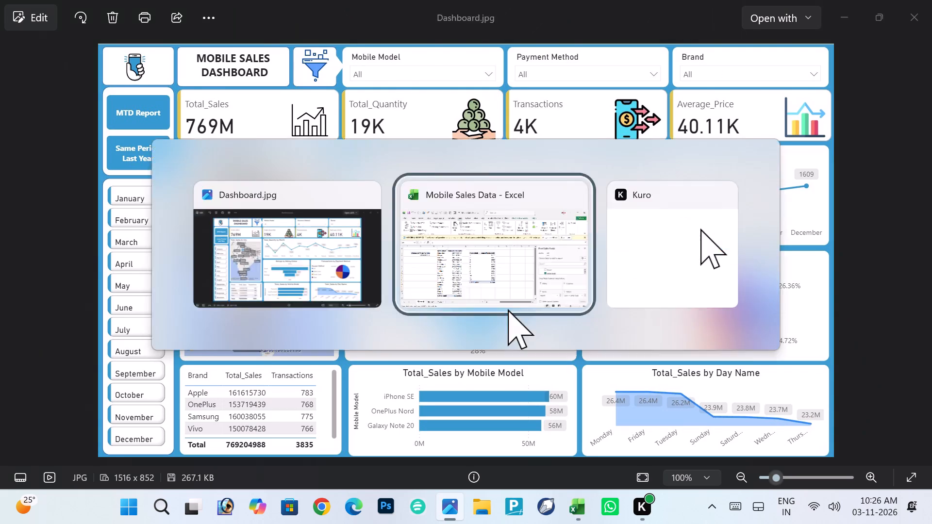
{"action": "left_click", "coordinate": [723, 428]}
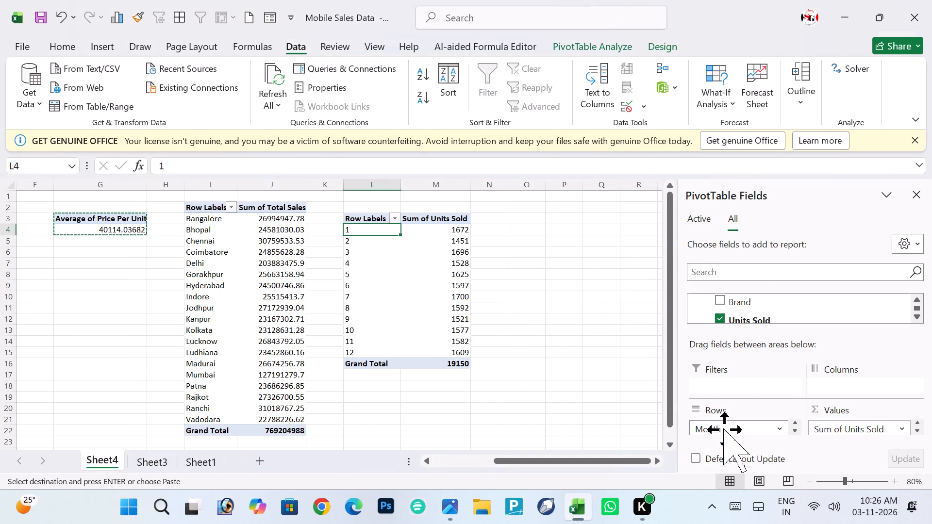
{"action": "left_click", "coordinate": [779, 426]}
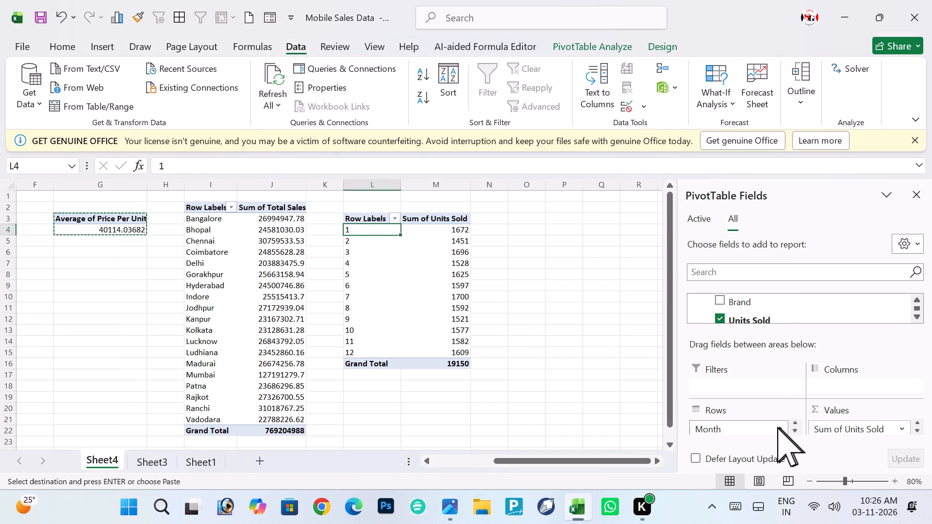
{"action": "left_click", "coordinate": [779, 426]}
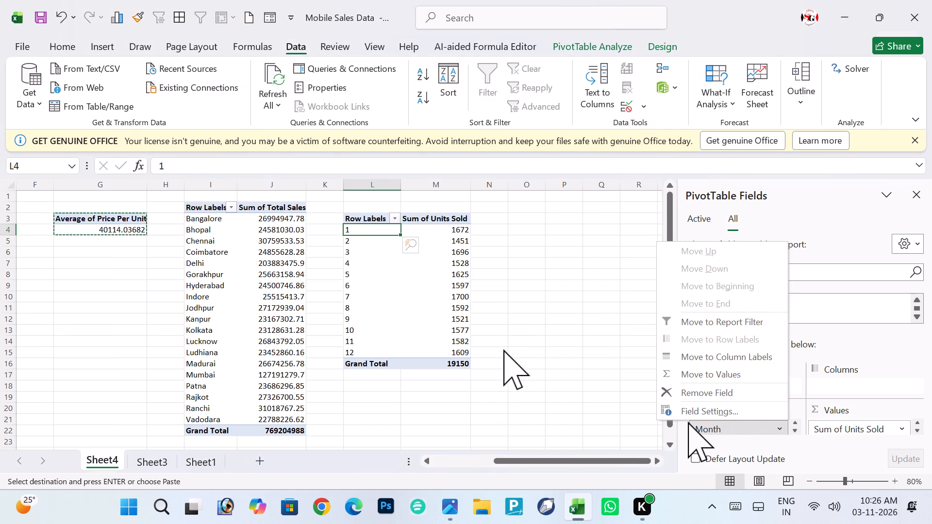
{"action": "left_click", "coordinate": [503, 349]}
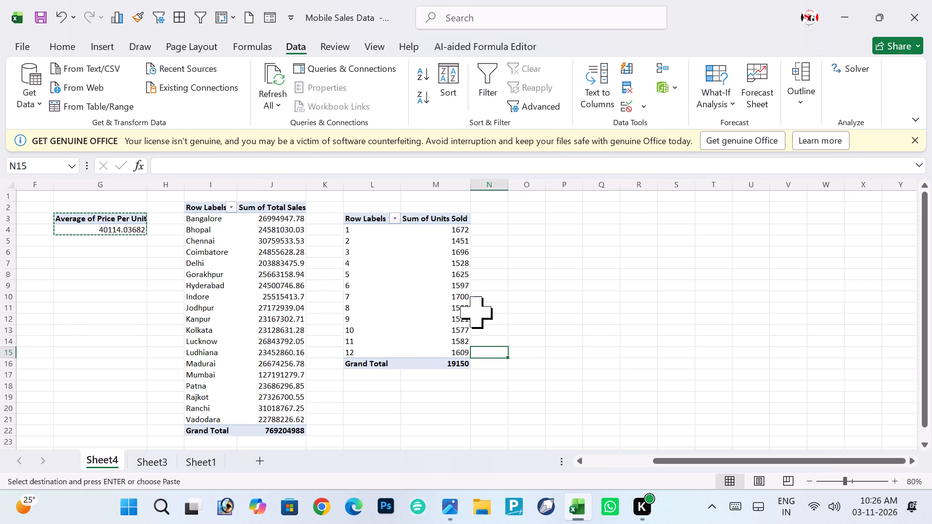
Look through the field list of the monthly Units Sold PivotTable and examine the Month field's sort, filter and item options.
{"action": "scroll", "coordinate": [477, 311], "scroll_direction": "left", "scroll_amount": 2}
{"action": "scroll", "coordinate": [477, 311], "scroll_direction": "right", "scroll_amount": 3}
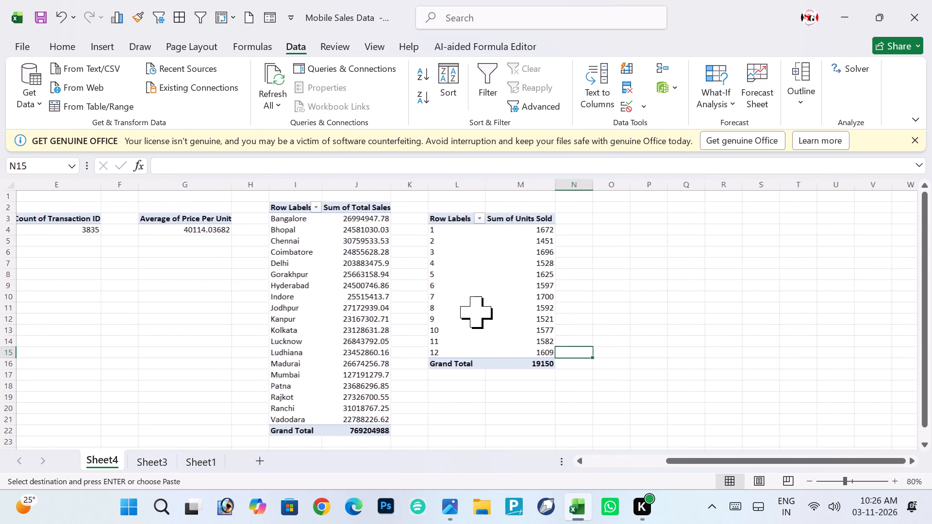
{"action": "left_click", "coordinate": [455, 242]}
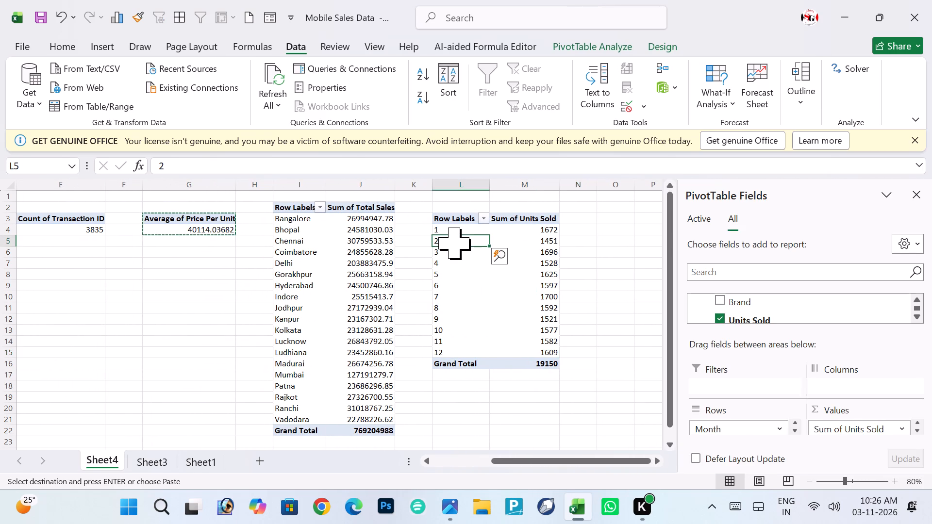
{"action": "left_click", "coordinate": [913, 316]}
{"action": "left_click", "coordinate": [913, 316]}
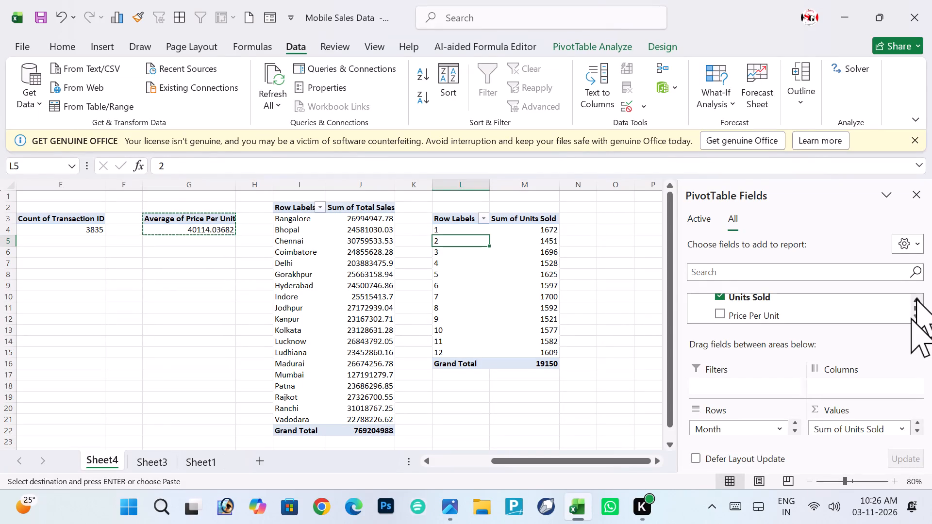
{"action": "triple_click", "coordinate": [916, 297]}
{"action": "triple_click", "coordinate": [916, 297]}
{"action": "left_click", "coordinate": [916, 297]}
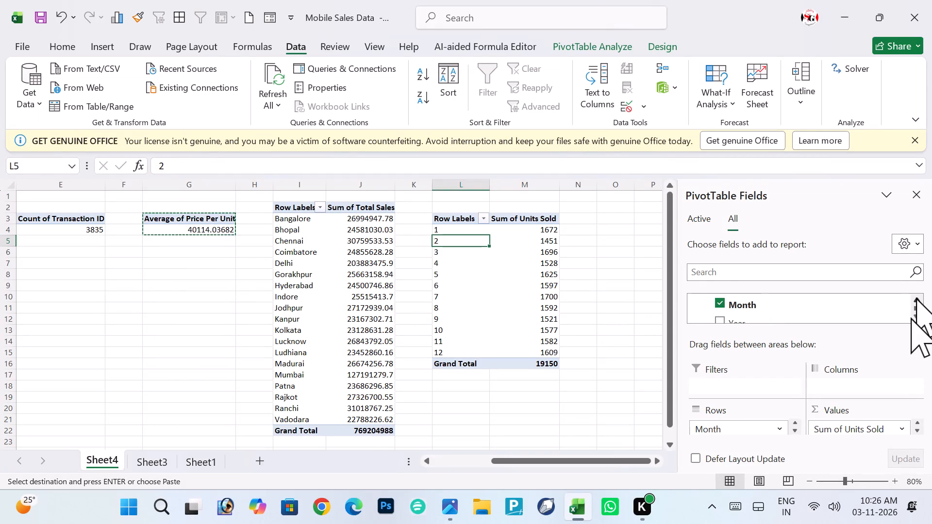
{"action": "left_click", "coordinate": [917, 315]}
{"action": "left_click", "coordinate": [917, 315]}
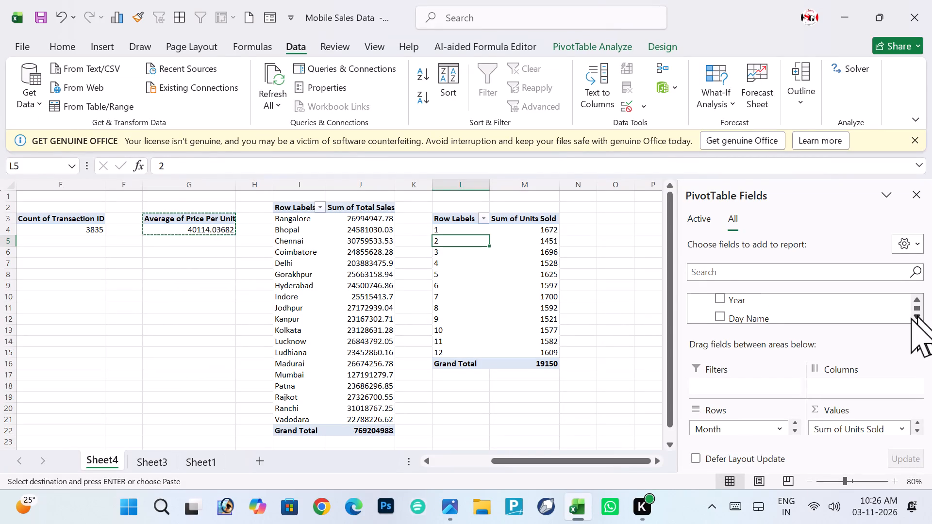
{"action": "left_click", "coordinate": [917, 315]}
{"action": "left_click", "coordinate": [917, 315]}
{"action": "triple_click", "coordinate": [917, 299]}
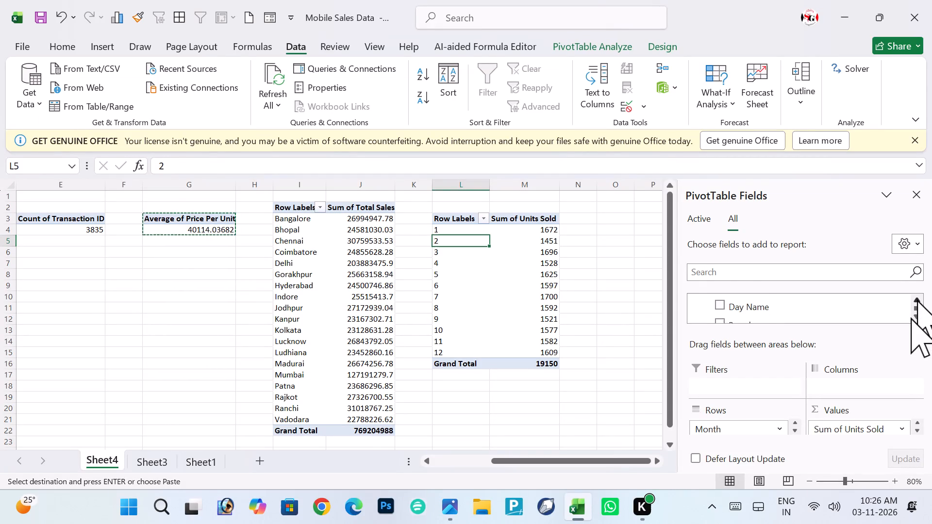
{"action": "left_click", "coordinate": [917, 299]}
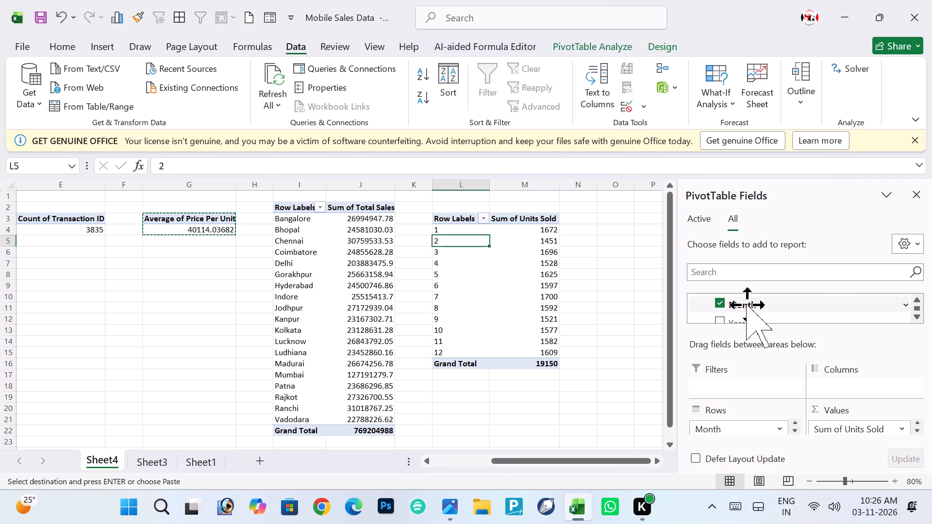
{"action": "left_click", "coordinate": [746, 304]}
{"action": "left_click", "coordinate": [905, 305]}
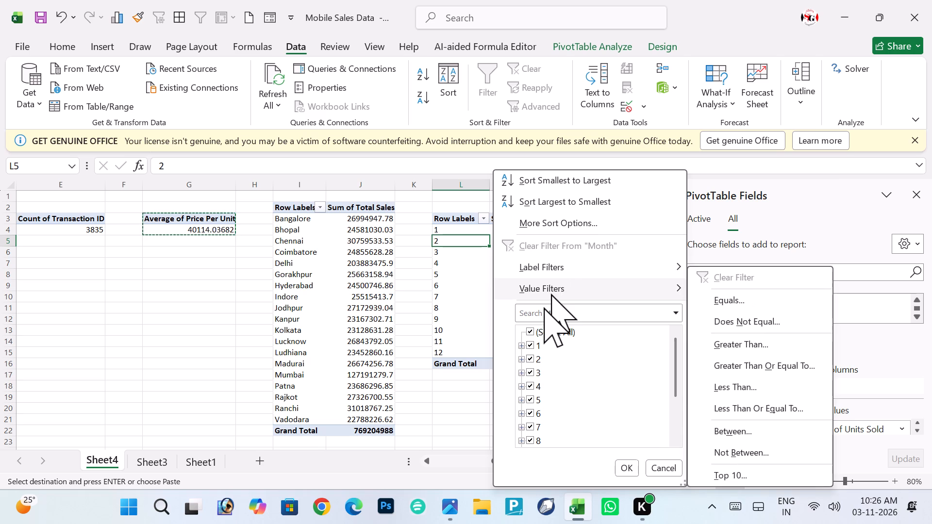
{"action": "scroll", "coordinate": [537, 400], "scroll_direction": "down", "scroll_amount": 3}
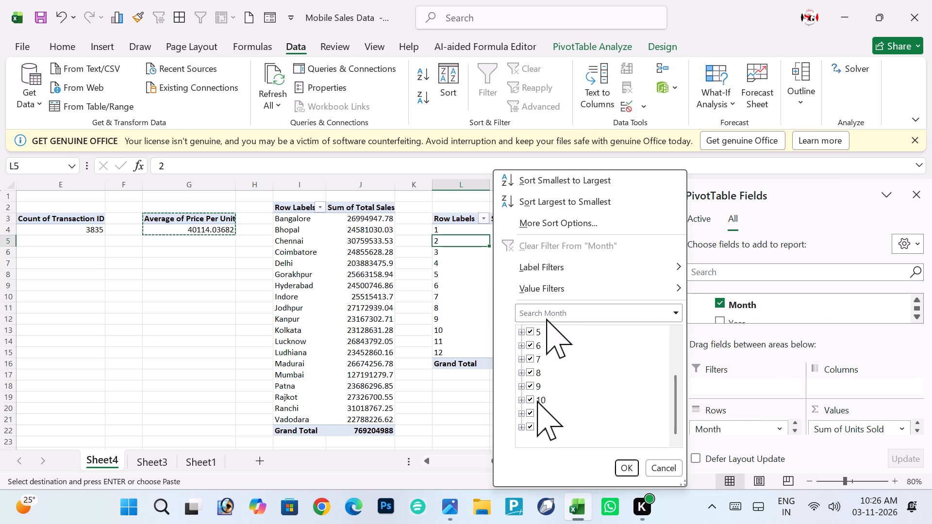
Widen the Month column in the source data on Sheet1.
{"action": "left_click", "coordinate": [204, 462]}
{"action": "left_click", "coordinate": [204, 462]}
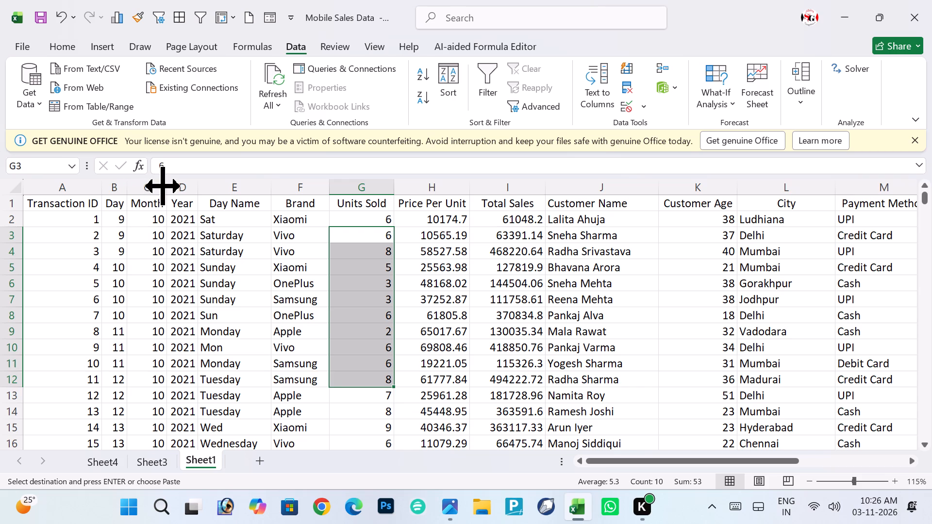
{"action": "left_click_drag", "start_coordinate": [162, 183], "coordinate": [217, 180]}
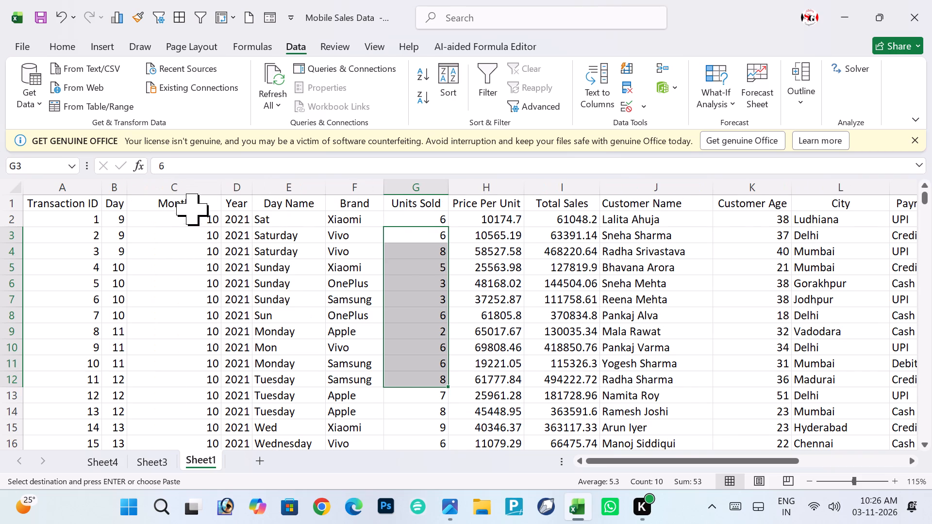
Examine the available number formats for the Month column on Sheet1 and look through its values.
{"action": "left_click", "coordinate": [184, 188]}
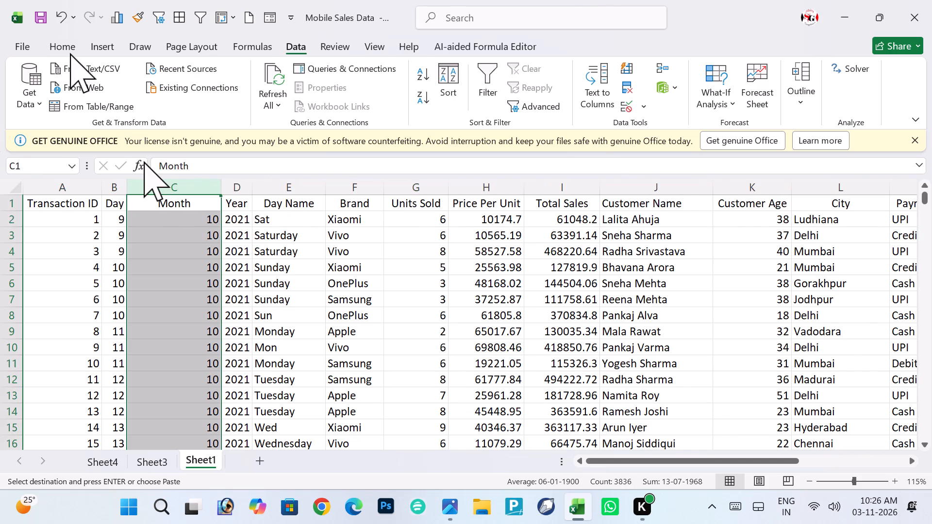
{"action": "left_click", "coordinate": [63, 49]}
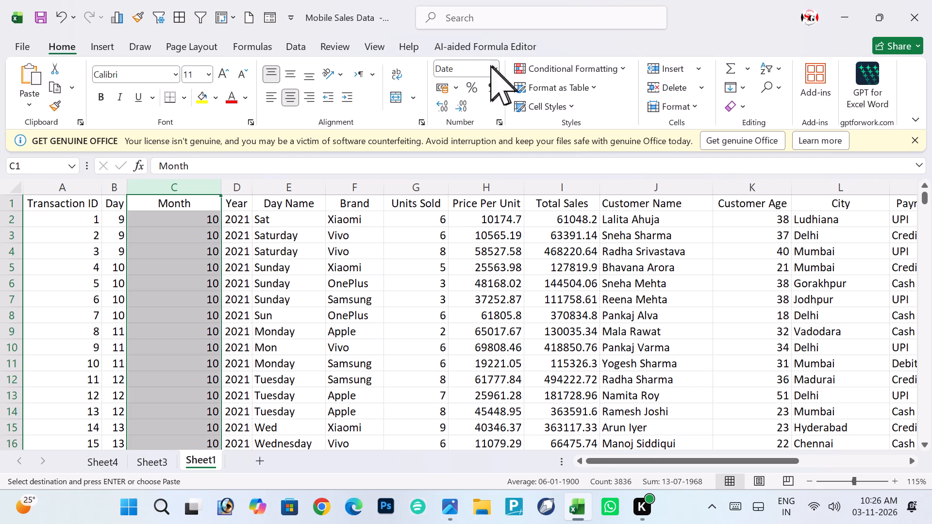
{"action": "left_click", "coordinate": [495, 65]}
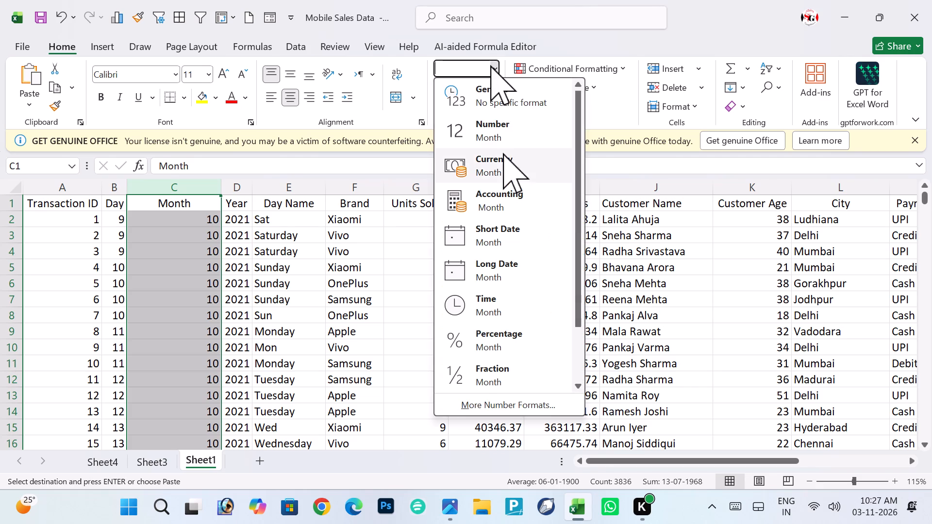
{"action": "left_click", "coordinate": [183, 273]}
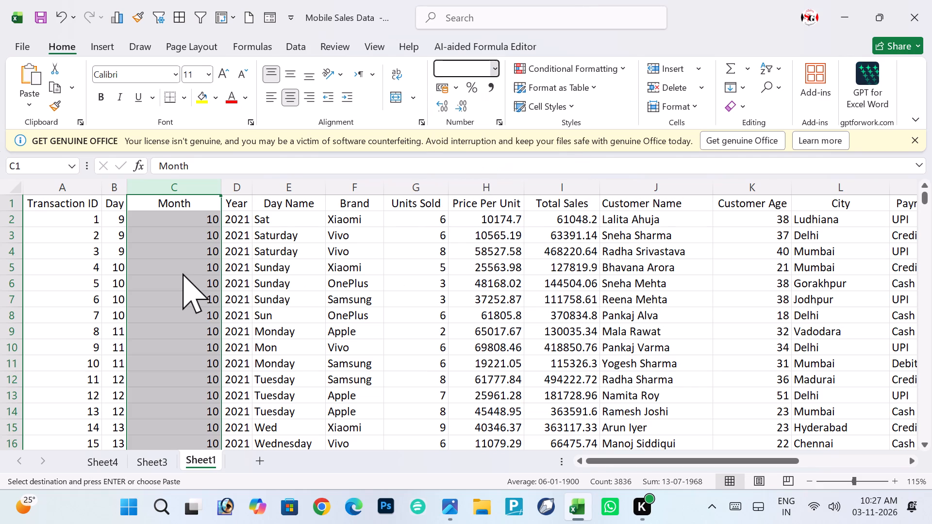
{"action": "left_click", "coordinate": [183, 273]}
{"action": "scroll", "coordinate": [183, 273], "scroll_direction": "down", "scroll_amount": 7}
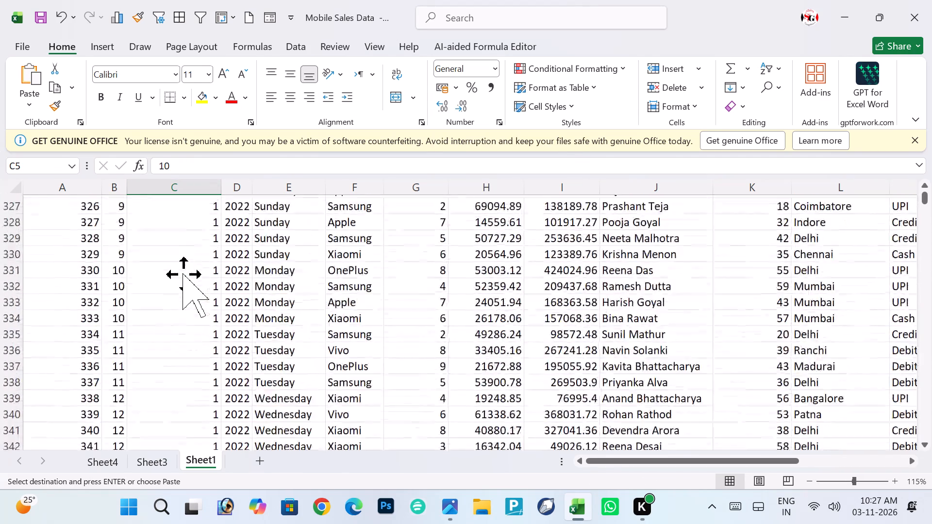
{"action": "scroll", "coordinate": [183, 273], "scroll_direction": "down", "scroll_amount": 1}
{"action": "scroll", "coordinate": [183, 273], "scroll_direction": "up", "scroll_amount": 2}
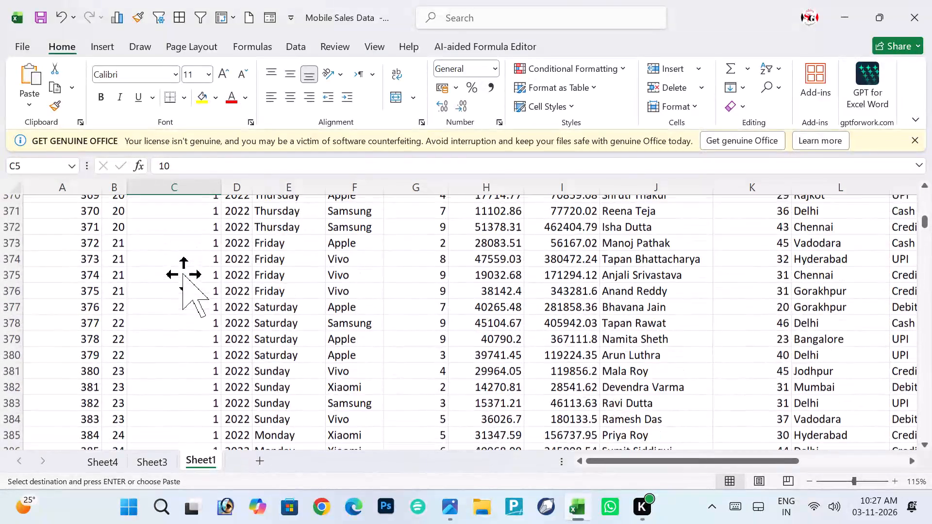
Move Sheet4 after Sheet1 in the workbook's sheet order.
{"action": "left_click", "coordinate": [152, 458]}
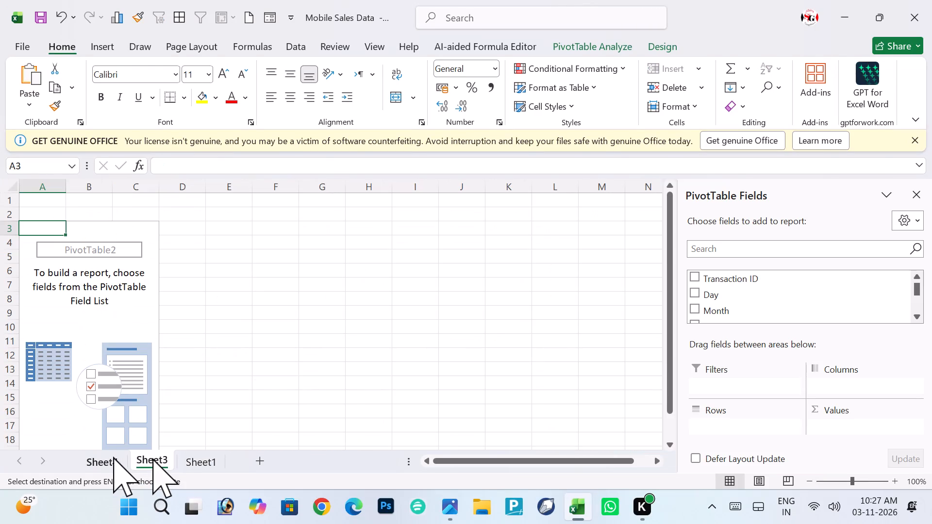
{"action": "left_click_drag", "start_coordinate": [110, 457], "coordinate": [488, 254]}
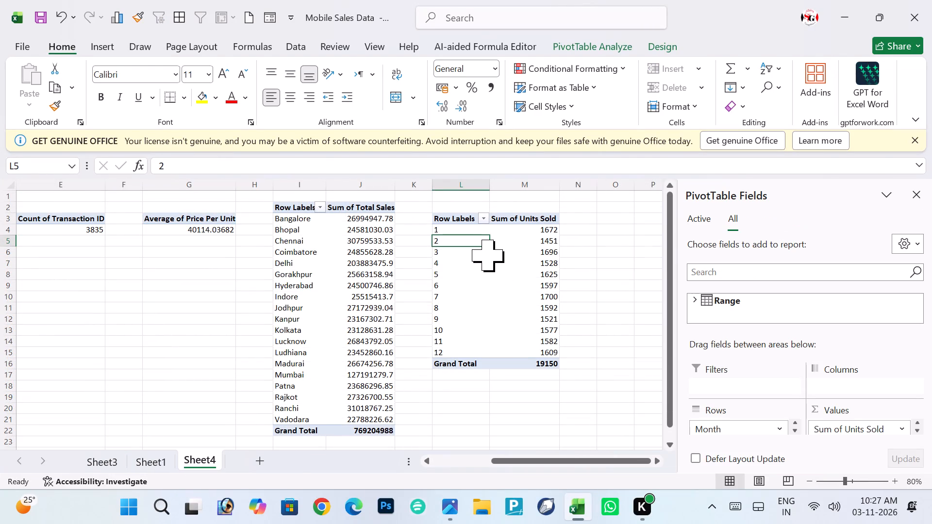
Check the reference dashboard image, copy the Average of Price Per Unit PivotTable to cell O4 on Sheet4, and widen column O.
{"action": "scroll", "coordinate": [488, 254], "scroll_direction": "left", "scroll_amount": 1}
{"action": "key", "text": "alt+Tab"}
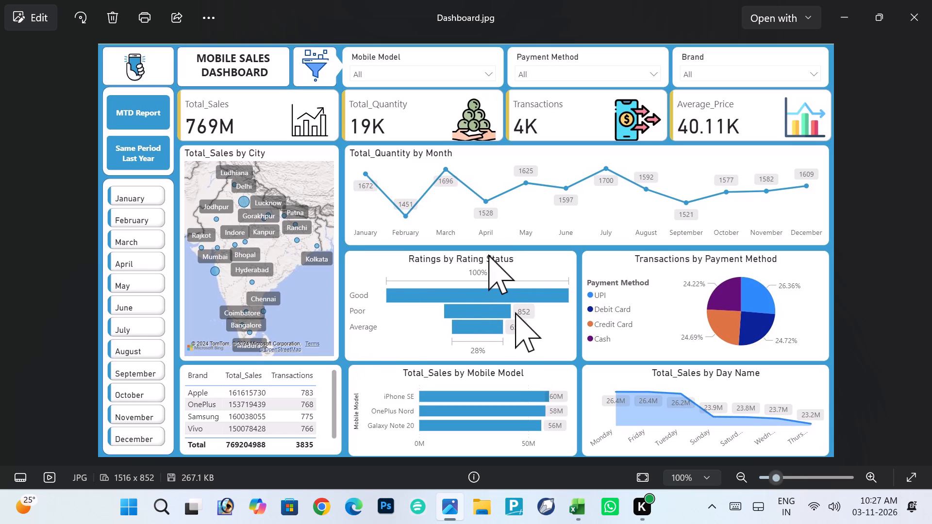
{"action": "key", "text": "alt+Tab"}
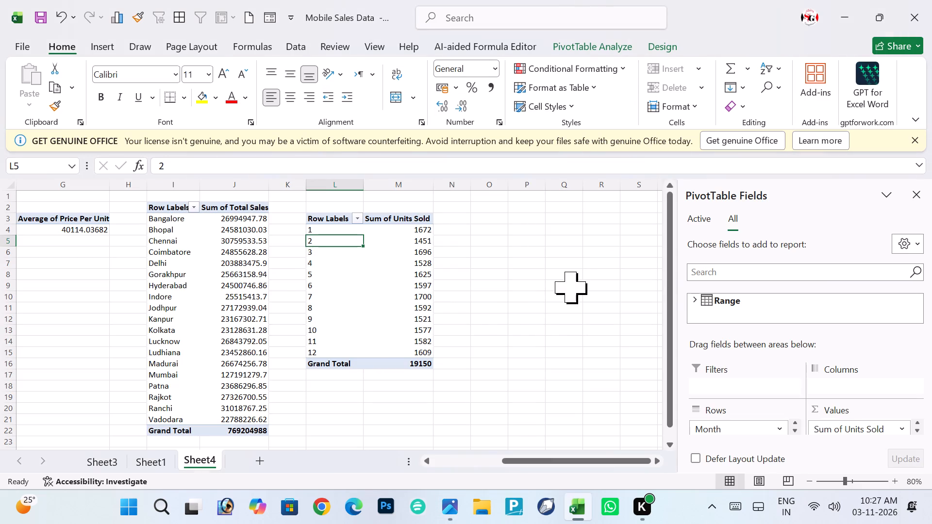
{"action": "left_click_drag", "start_coordinate": [72, 217], "coordinate": [74, 234]}
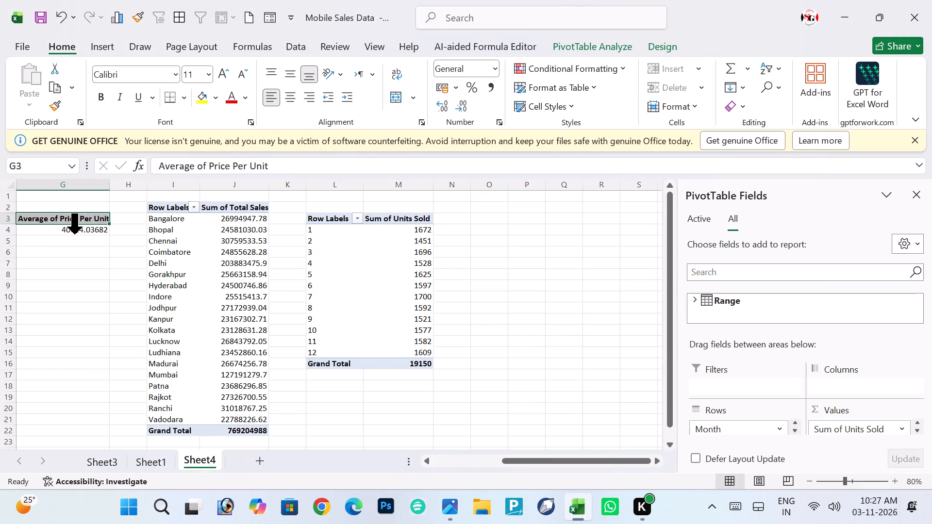
{"action": "left_click_drag", "start_coordinate": [74, 234], "coordinate": [71, 228]}
{"action": "left_click_drag", "start_coordinate": [63, 217], "coordinate": [63, 227]}
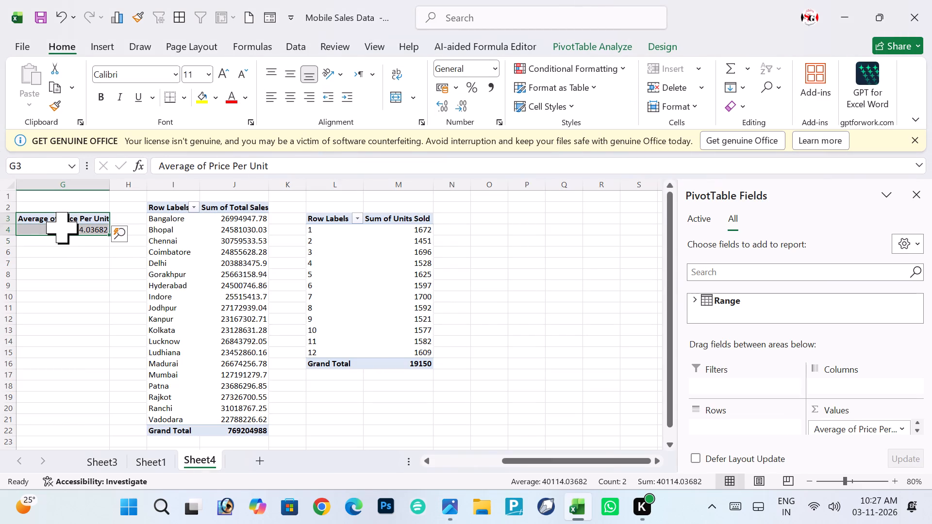
{"action": "key", "text": "ctrl+c"}
{"action": "left_click", "coordinate": [500, 225]}
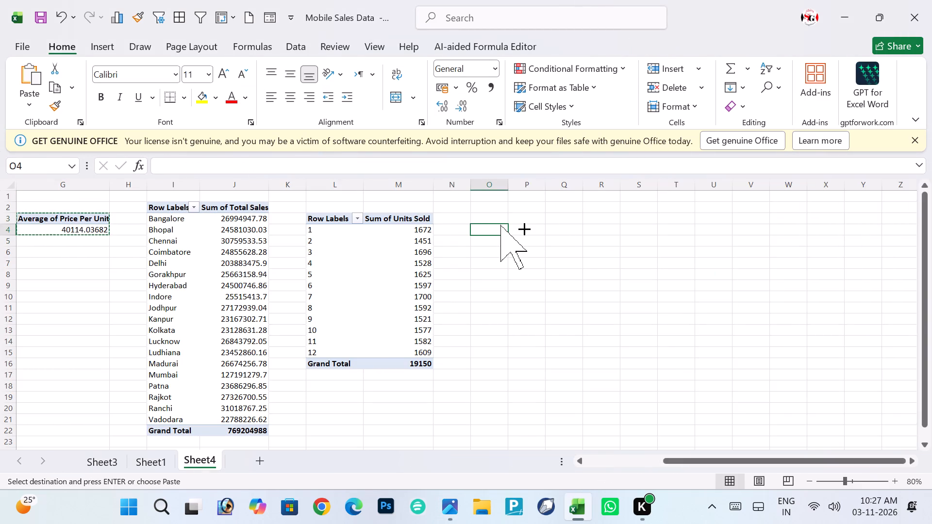
{"action": "key", "text": "ctrl+v"}
{"action": "scroll", "coordinate": [500, 225], "scroll_direction": "left", "scroll_amount": 1}
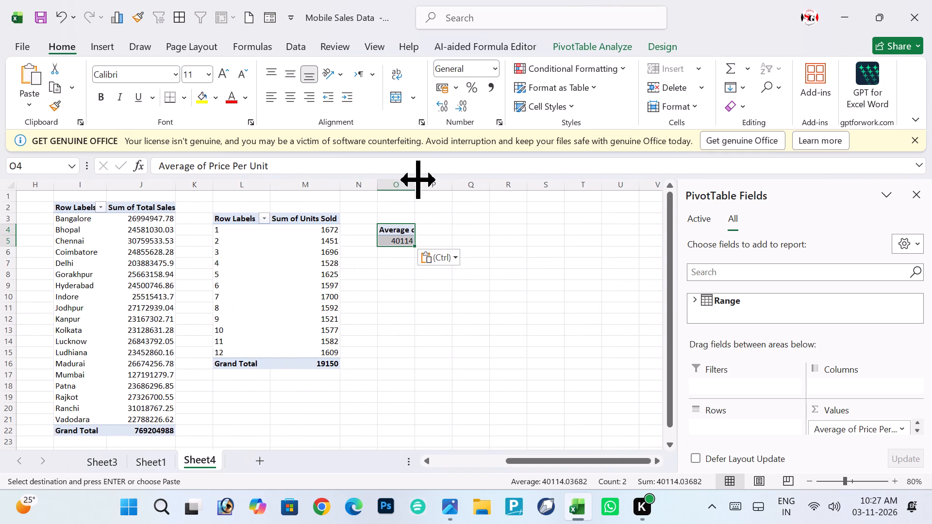
{"action": "left_click_drag", "start_coordinate": [417, 180], "coordinate": [497, 179]}
Remove the Average of Price Per Unit field from the copied PivotTable at O4.
{"action": "left_click", "coordinate": [466, 233]}
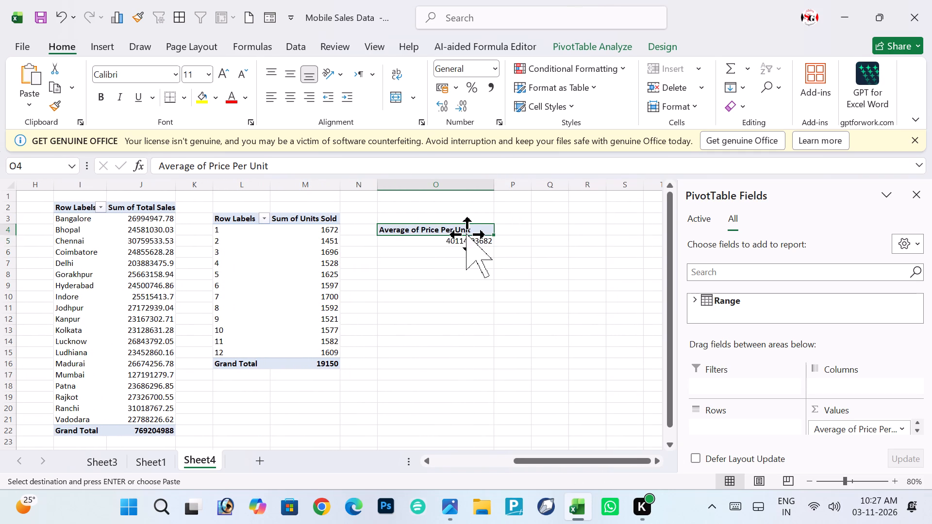
{"action": "left_click", "coordinate": [469, 239]}
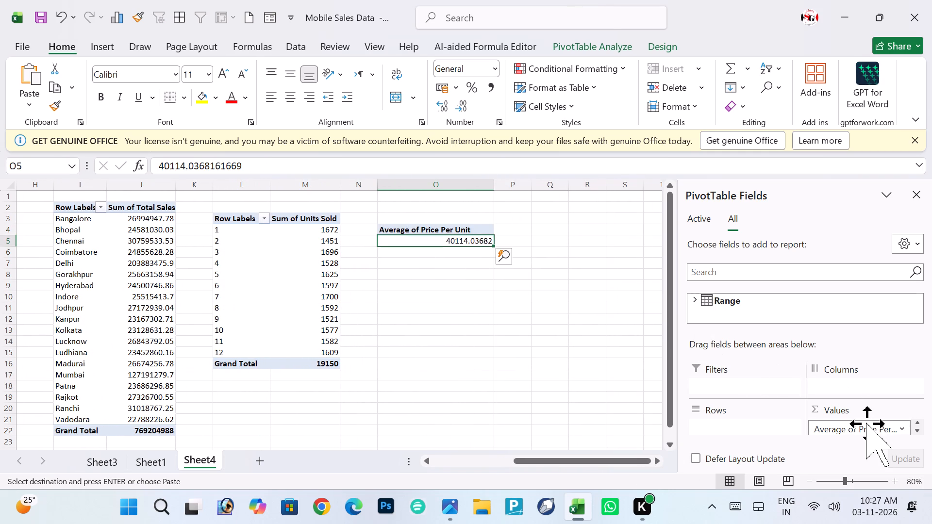
{"action": "left_click", "coordinate": [866, 423]}
{"action": "key", "text": "Delete"}
{"action": "left_click", "coordinate": [835, 389]}
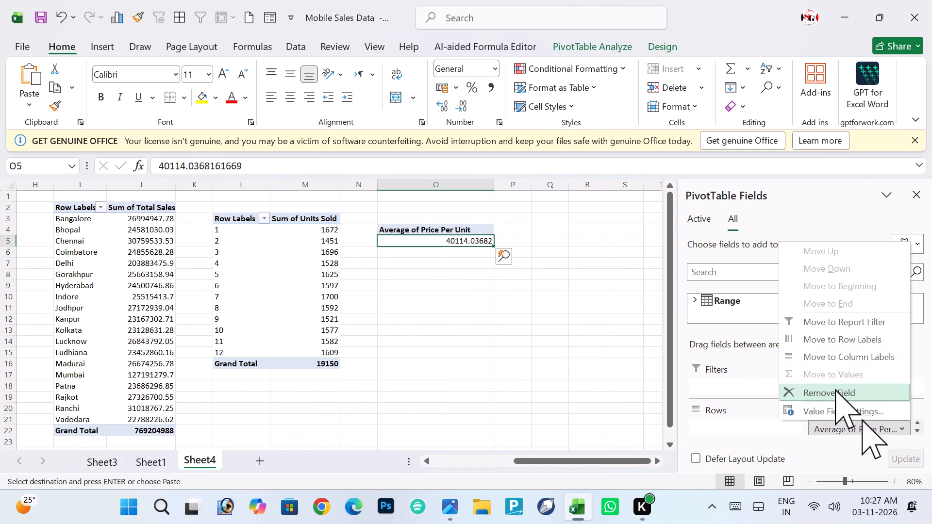
Check the reference dashboard image, and add Customer Ratings as the summed value of the empty PivotTable at O4.
{"action": "key", "text": "alt+Tab"}
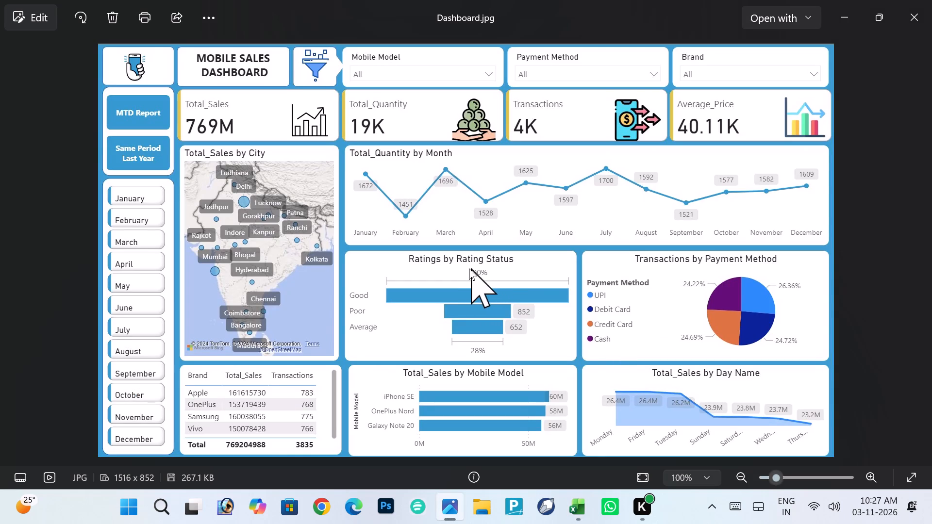
{"action": "key", "text": "alt+Tab"}
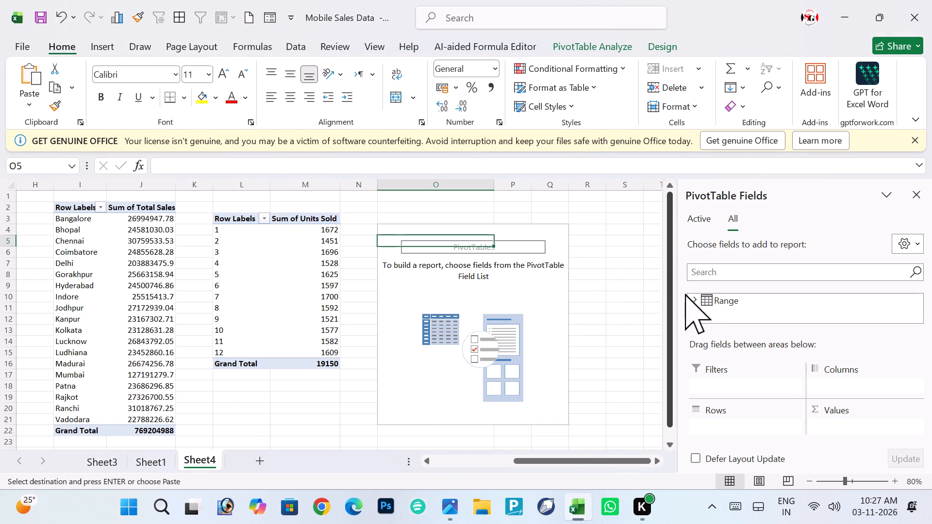
{"action": "left_click", "coordinate": [721, 300]}
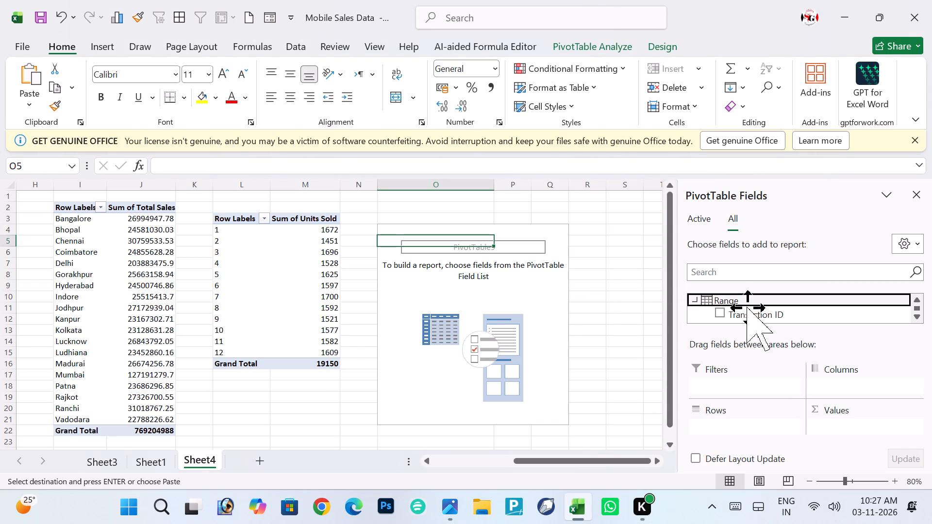
{"action": "scroll", "coordinate": [749, 308], "scroll_direction": "down", "scroll_amount": 1}
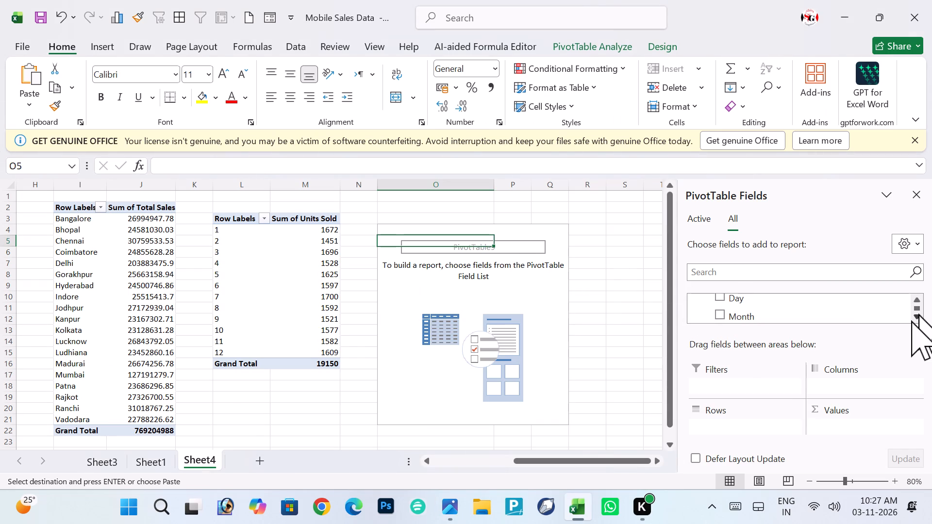
{"action": "left_click", "coordinate": [918, 313]}
{"action": "triple_click", "coordinate": [918, 313]}
{"action": "triple_click", "coordinate": [918, 313]}
{"action": "triple_click", "coordinate": [918, 313]}
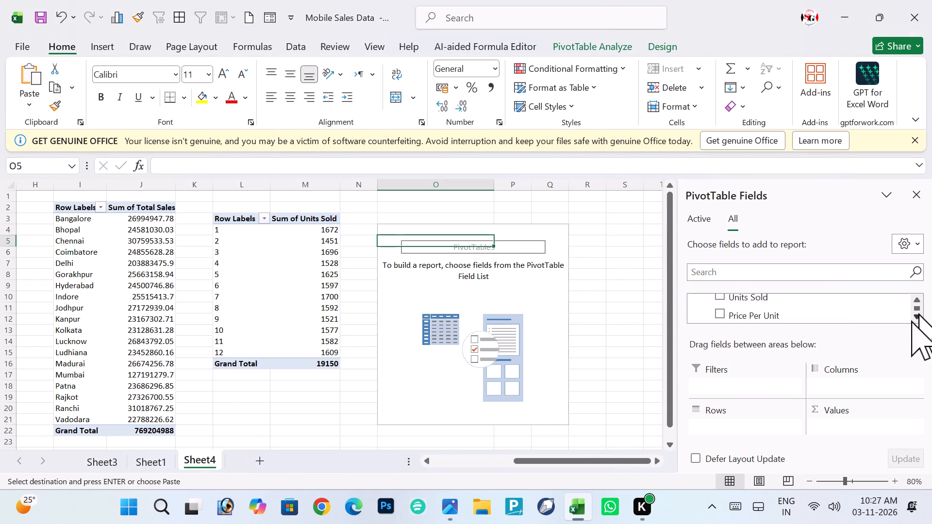
{"action": "triple_click", "coordinate": [918, 313]}
{"action": "triple_click", "coordinate": [918, 313]}
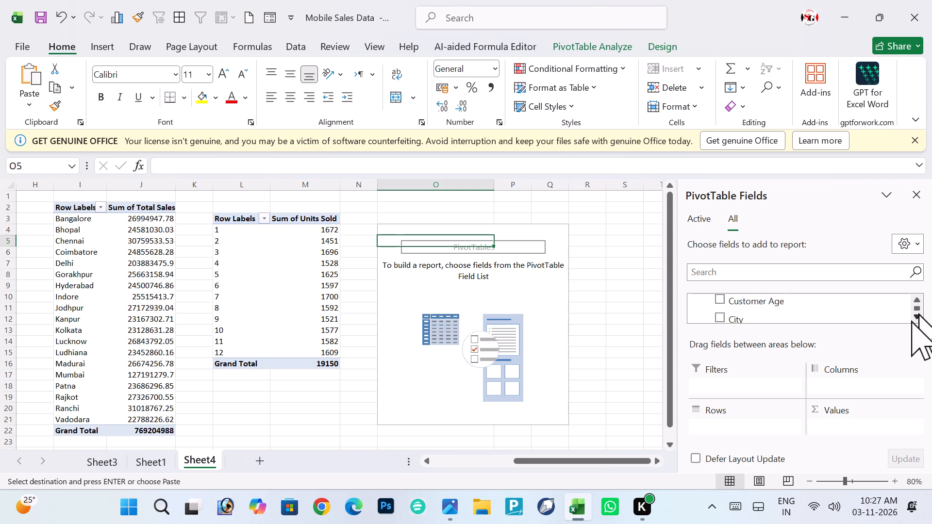
{"action": "double_click", "coordinate": [918, 313]}
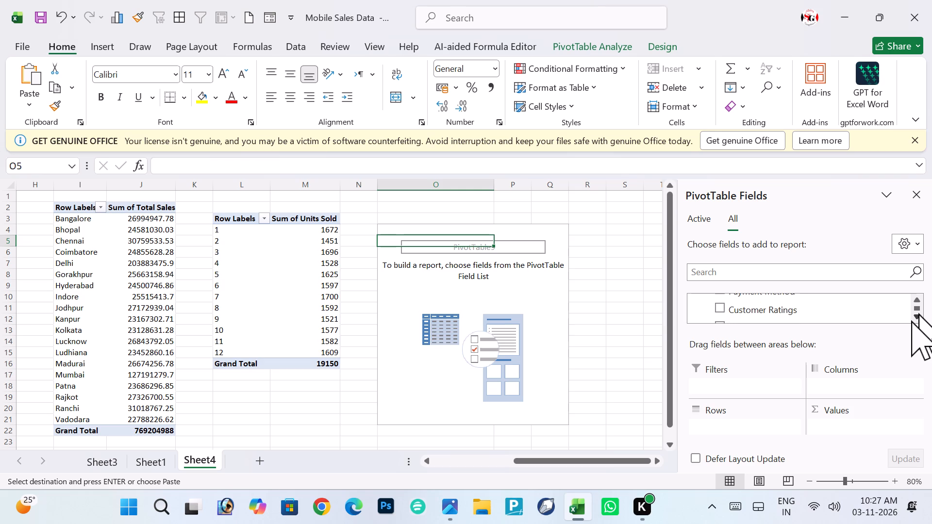
{"action": "left_click_drag", "start_coordinate": [782, 308], "coordinate": [844, 433]}
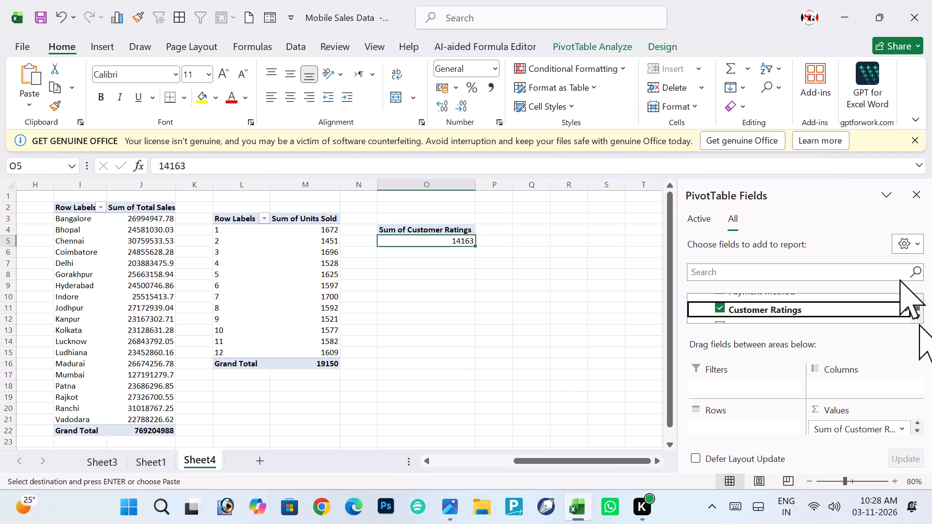
Move Customer Ratings to the rows of the O4 PivotTable and add the same field again as a summed value.
{"action": "left_click", "coordinate": [919, 317]}
{"action": "left_click", "coordinate": [919, 317]}
{"action": "left_click", "coordinate": [919, 317]}
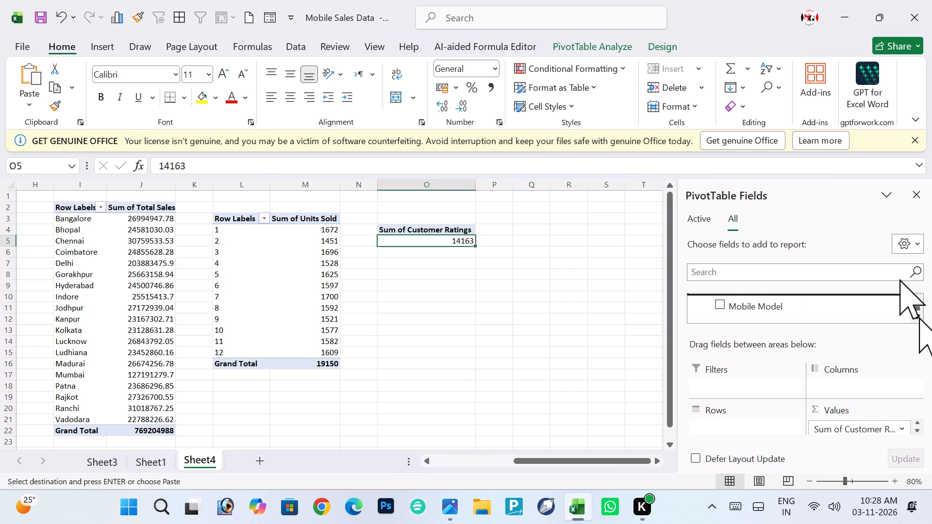
{"action": "left_click_drag", "start_coordinate": [919, 317], "coordinate": [917, 296]}
{"action": "triple_click", "coordinate": [917, 296]}
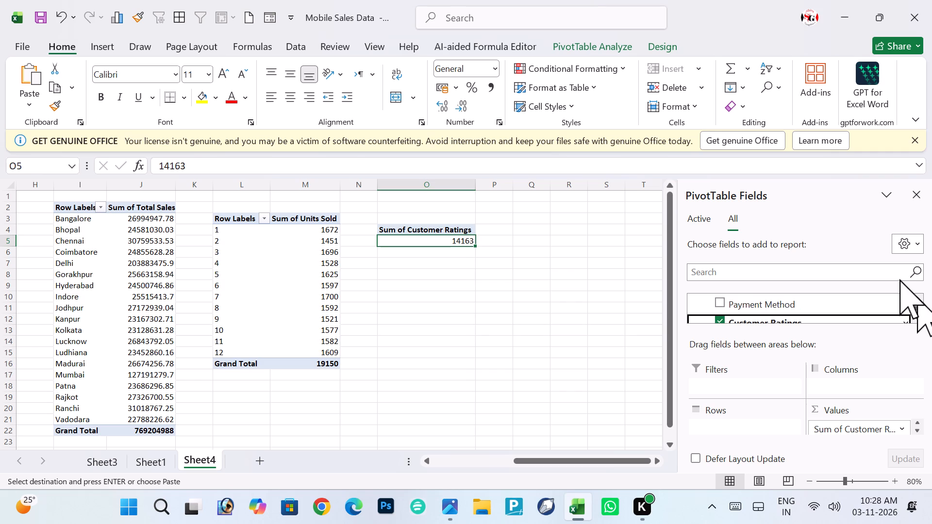
{"action": "left_click_drag", "start_coordinate": [858, 424], "coordinate": [746, 424]}
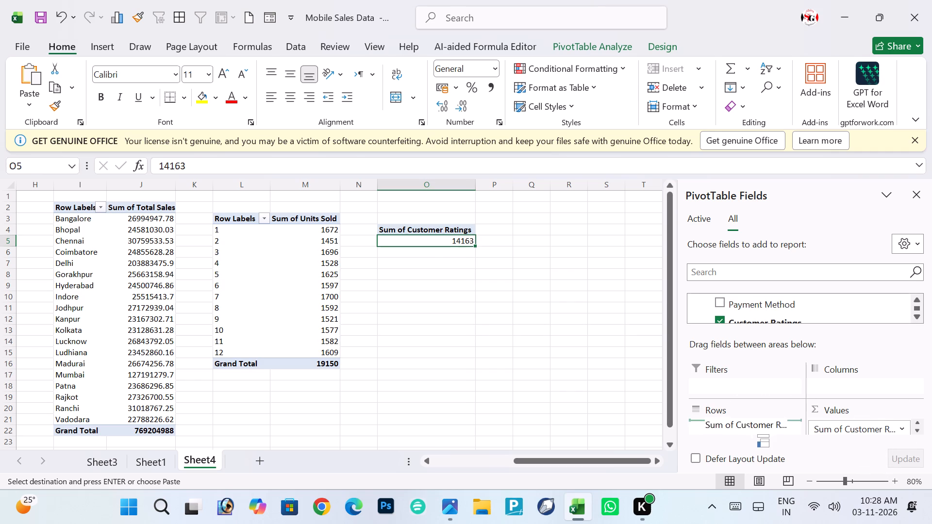
{"action": "left_click_drag", "start_coordinate": [746, 424], "coordinate": [748, 424]}
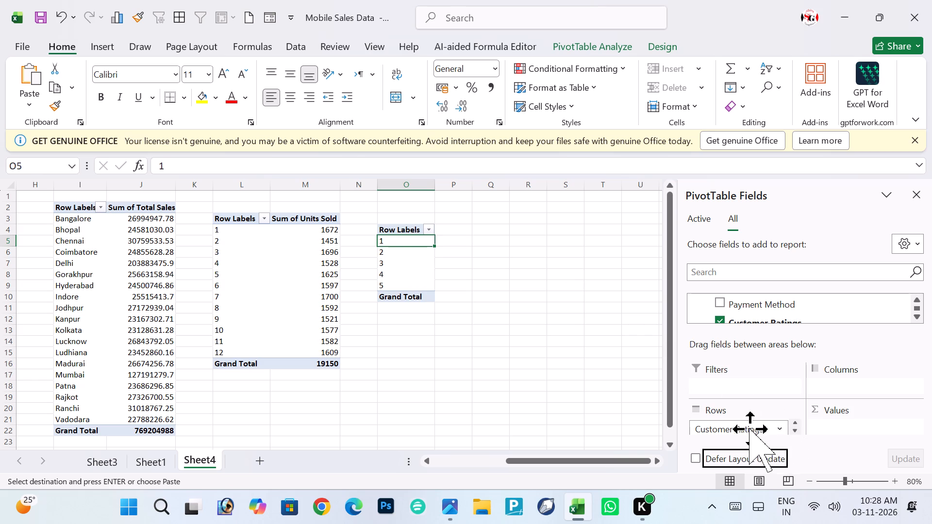
{"action": "left_click_drag", "start_coordinate": [778, 320], "coordinate": [831, 425]}
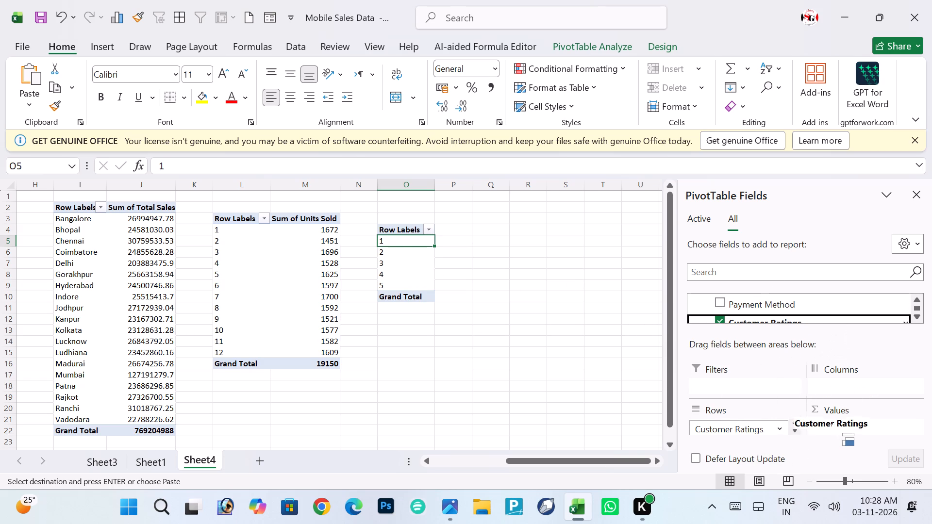
{"action": "left_click_drag", "start_coordinate": [831, 425], "coordinate": [831, 433]}
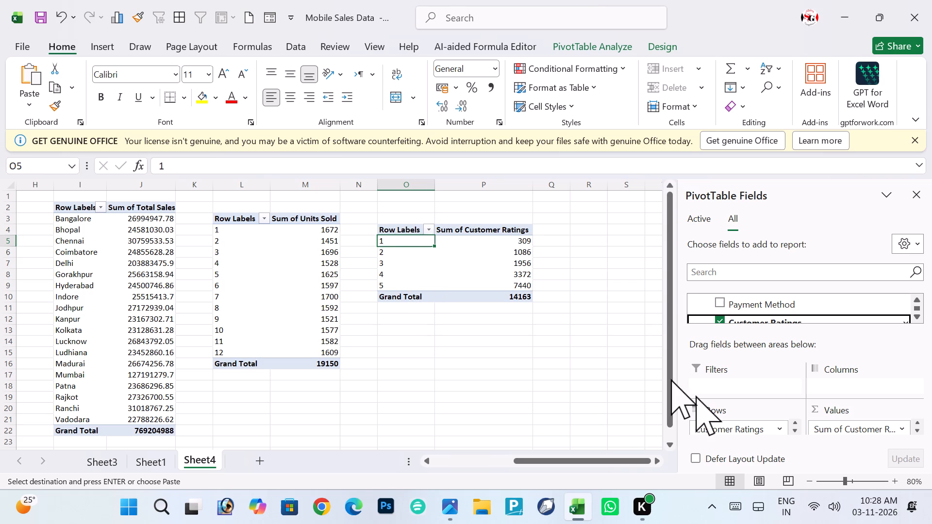
{"action": "scroll", "coordinate": [781, 396], "scroll_direction": "down", "scroll_amount": 1}
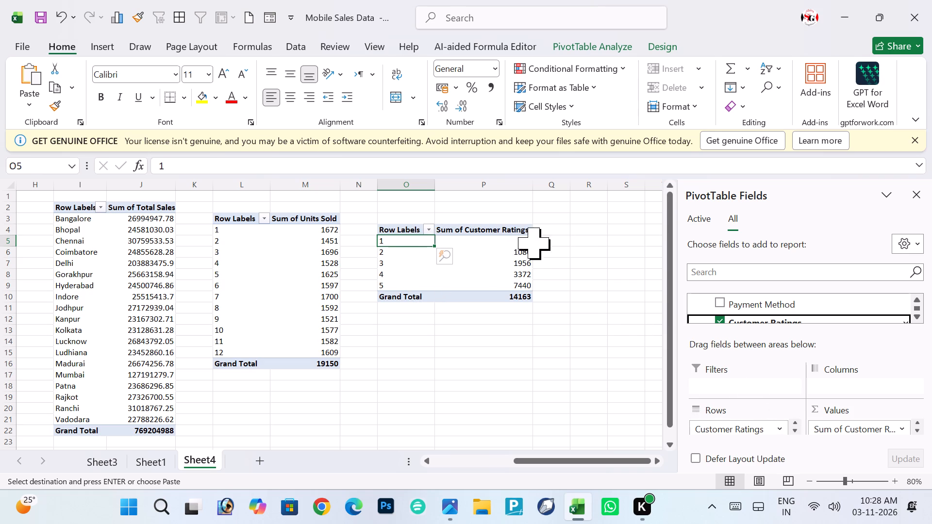
Compare the ratings PivotTable with the reference dashboard's Ratings by Rating Status chart and check its Transactions by Payment Method chart.
{"action": "key", "text": "alt+Tab"}
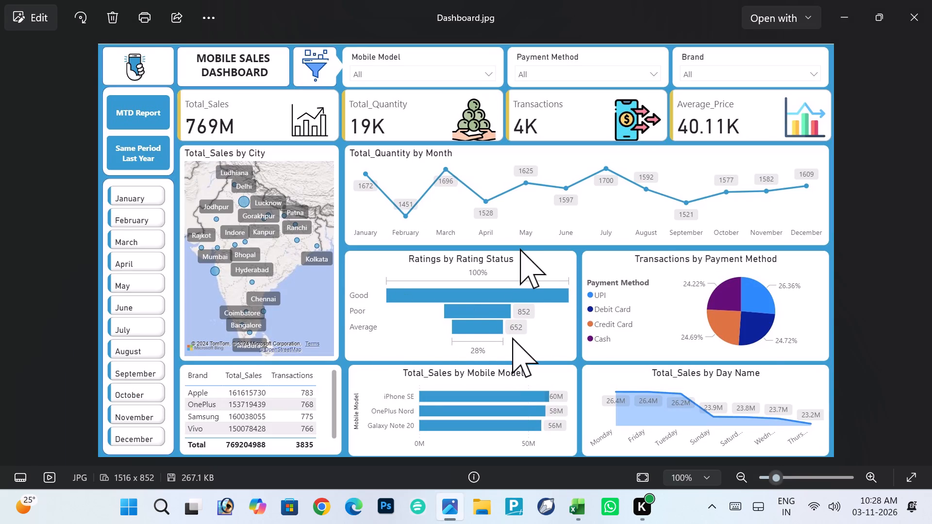
{"action": "key", "text": "alt+Tab"}
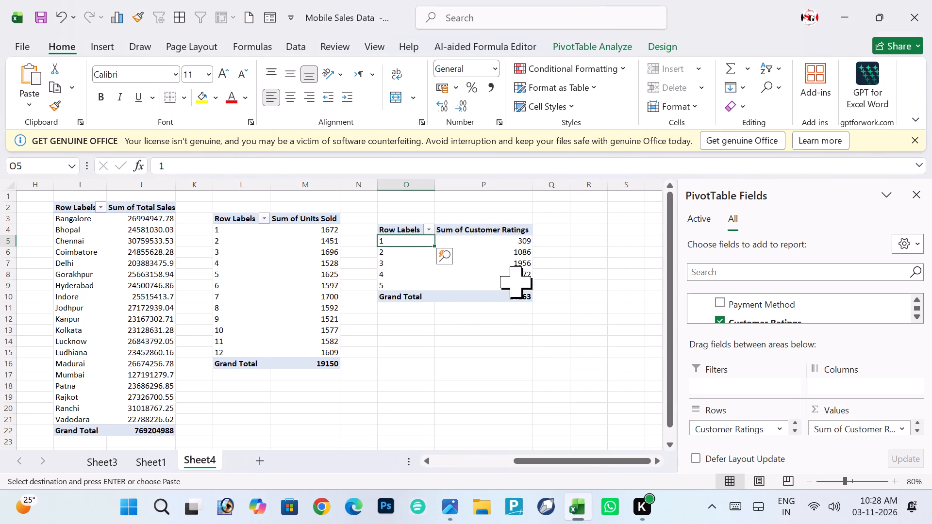
{"action": "scroll", "coordinate": [504, 293], "scroll_direction": "left", "scroll_amount": 3}
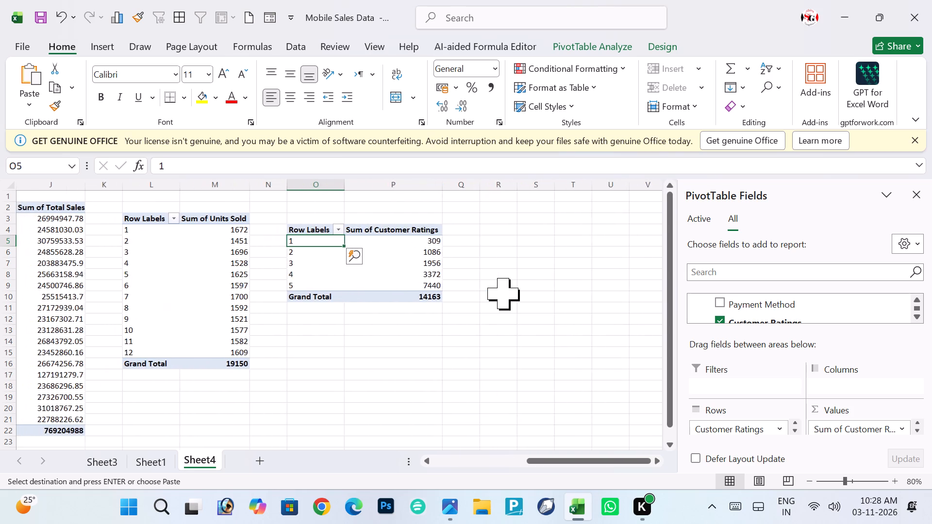
{"action": "scroll", "coordinate": [504, 293], "scroll_direction": "left", "scroll_amount": 3}
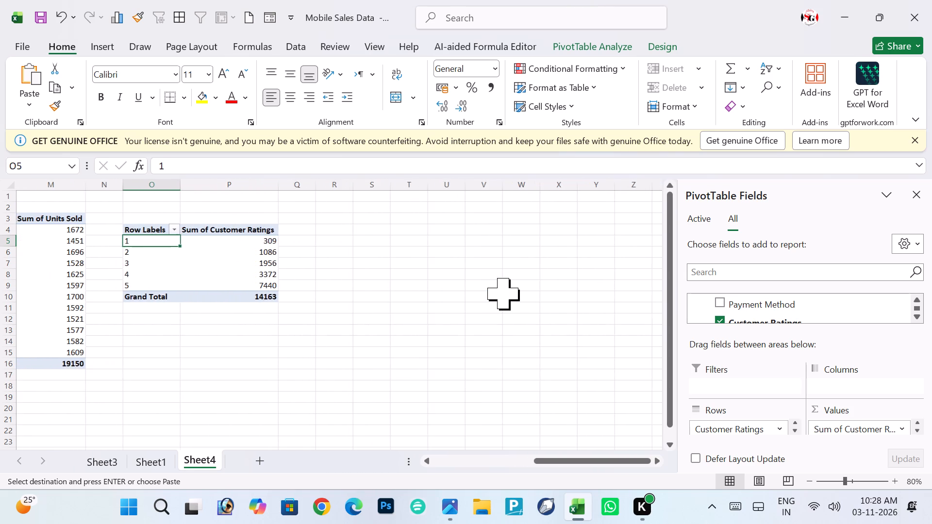
{"action": "key", "text": "alt+Tab"}
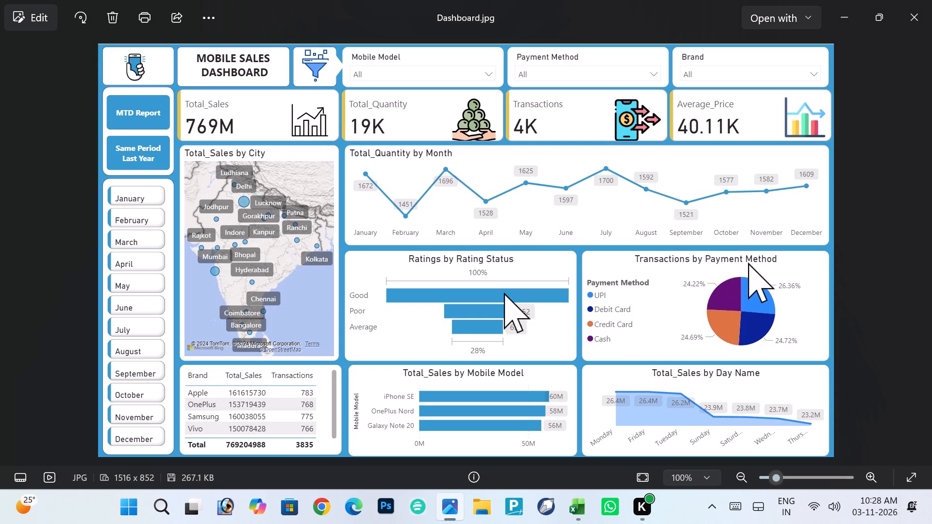
{"action": "key", "text": "alt+Tab"}
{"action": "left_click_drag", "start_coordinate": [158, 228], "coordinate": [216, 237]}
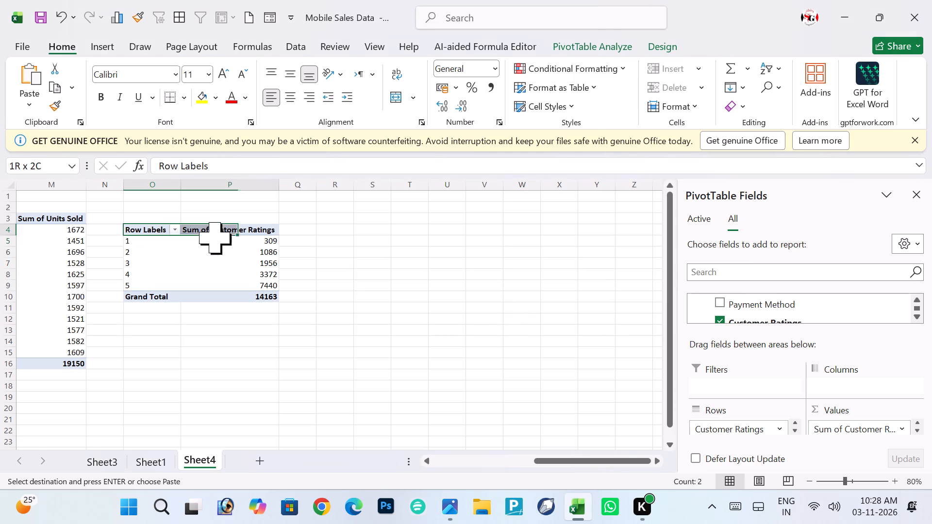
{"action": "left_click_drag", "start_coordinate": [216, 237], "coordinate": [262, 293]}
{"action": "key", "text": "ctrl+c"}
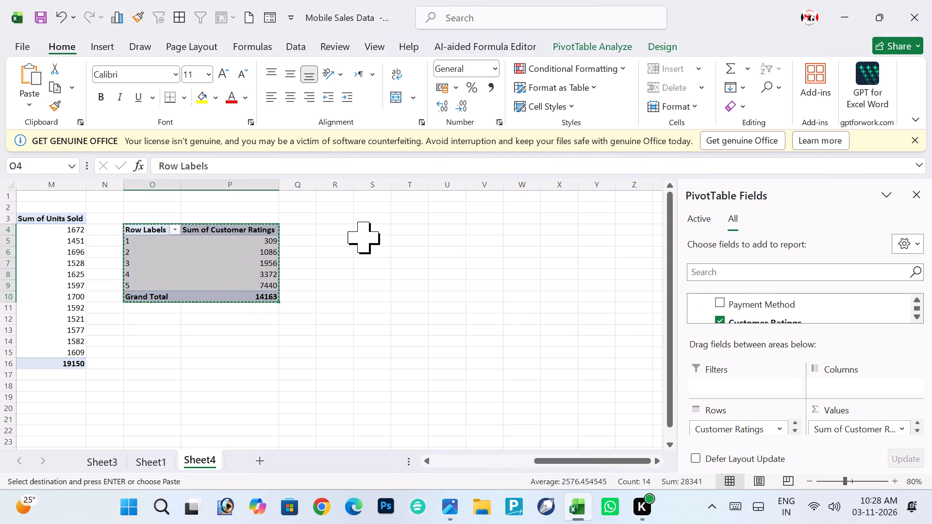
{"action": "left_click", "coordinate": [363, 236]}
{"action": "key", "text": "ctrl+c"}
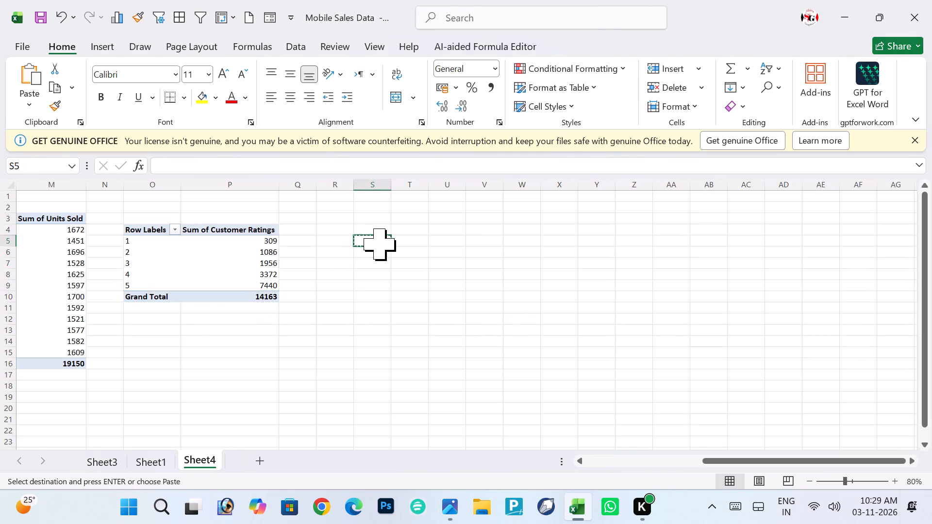
Copy the Customer Ratings PivotTable from O4 to cell S4 on Sheet4 and widen columns S and T.
{"action": "left_click_drag", "start_coordinate": [143, 230], "coordinate": [276, 294]}
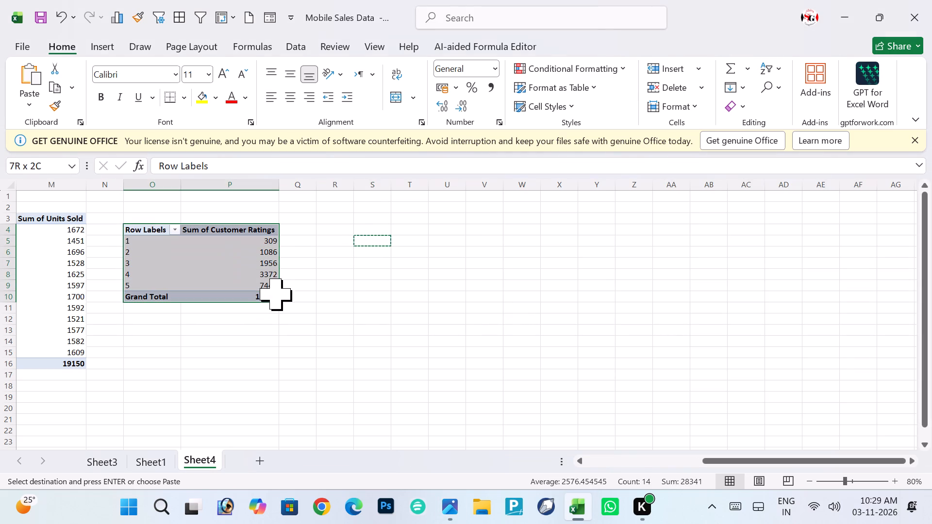
{"action": "left_click_drag", "start_coordinate": [276, 294], "coordinate": [276, 295]}
{"action": "key", "text": "ctrl+c"}
{"action": "left_click", "coordinate": [365, 226]}
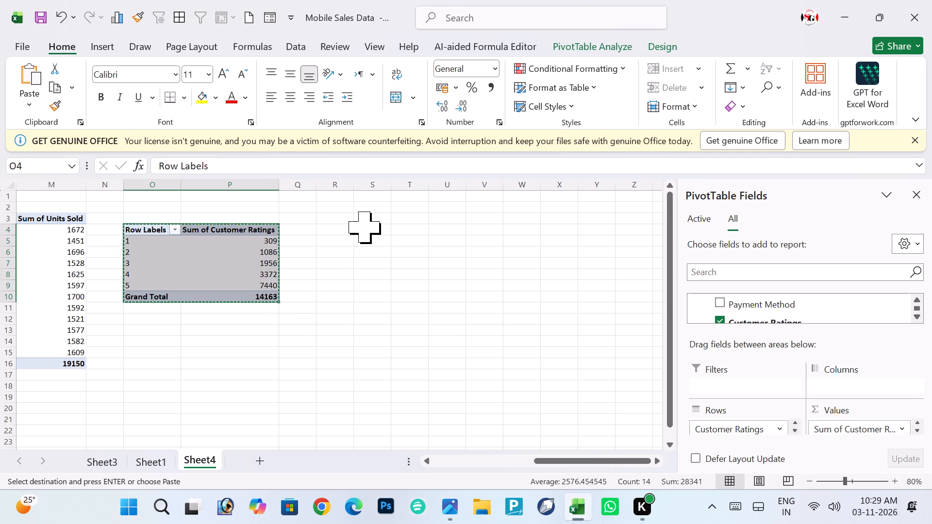
{"action": "key", "text": "ctrl+v"}
{"action": "left_click", "coordinate": [374, 366]}
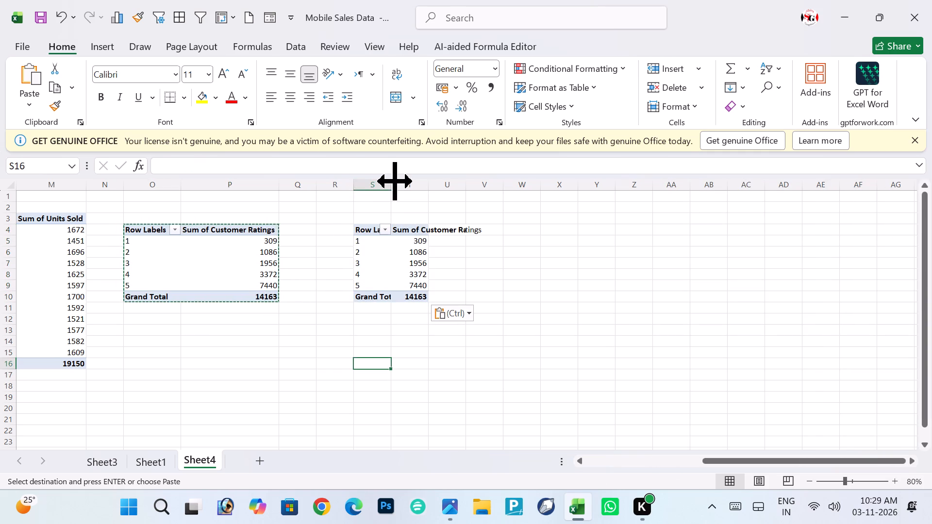
{"action": "left_click_drag", "start_coordinate": [394, 180], "coordinate": [430, 181]}
{"action": "left_click_drag", "start_coordinate": [463, 180], "coordinate": [519, 180]}
{"action": "left_click", "coordinate": [581, 234]}
Remove the Customer Ratings field from the rows of the copied PivotTable at S4.
{"action": "left_click", "coordinate": [450, 253]}
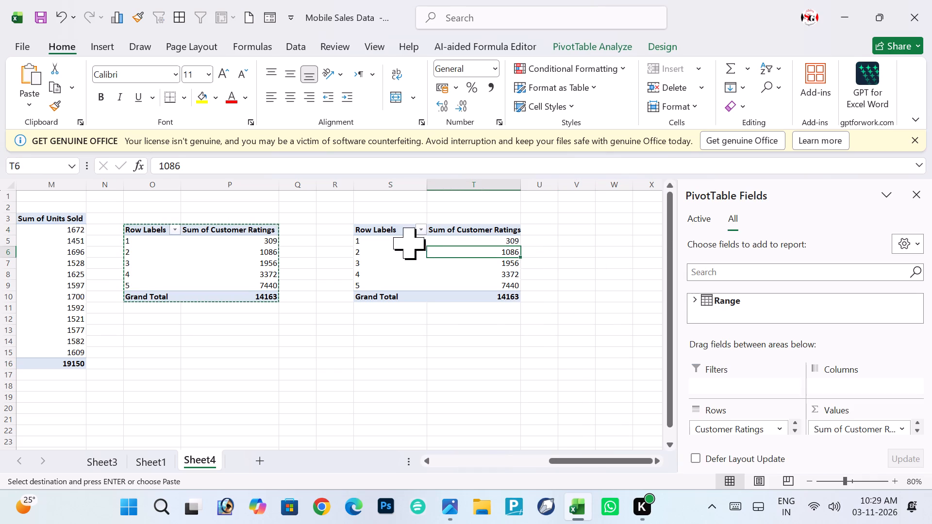
{"action": "left_click", "coordinate": [391, 235]}
{"action": "left_click", "coordinate": [752, 426]}
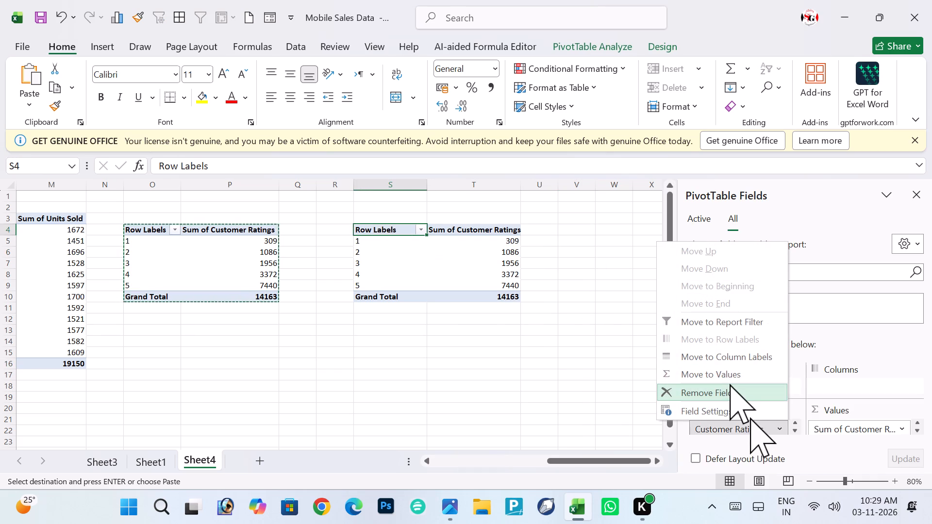
{"action": "left_click", "coordinate": [730, 384]}
Add the Payment Method field to the rows of the PivotTable at S4.
{"action": "left_click", "coordinate": [757, 307]}
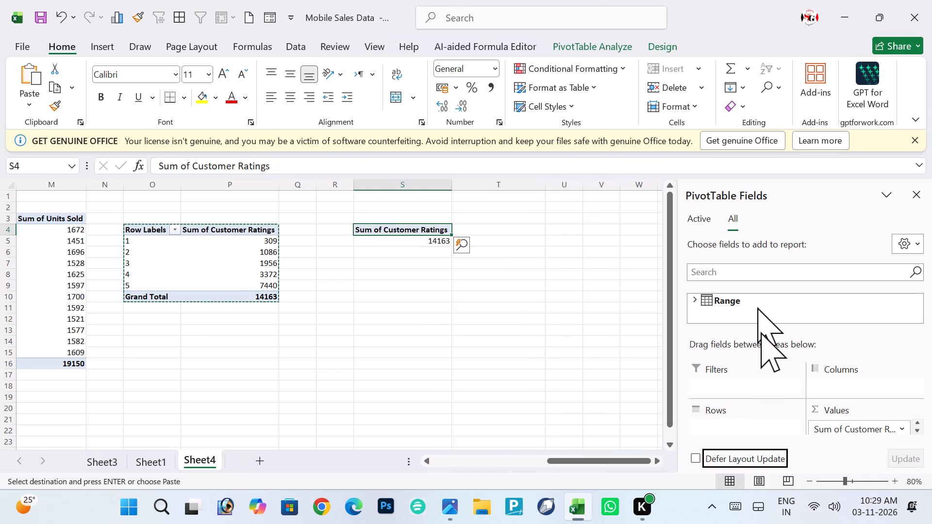
{"action": "left_click", "coordinate": [694, 295]}
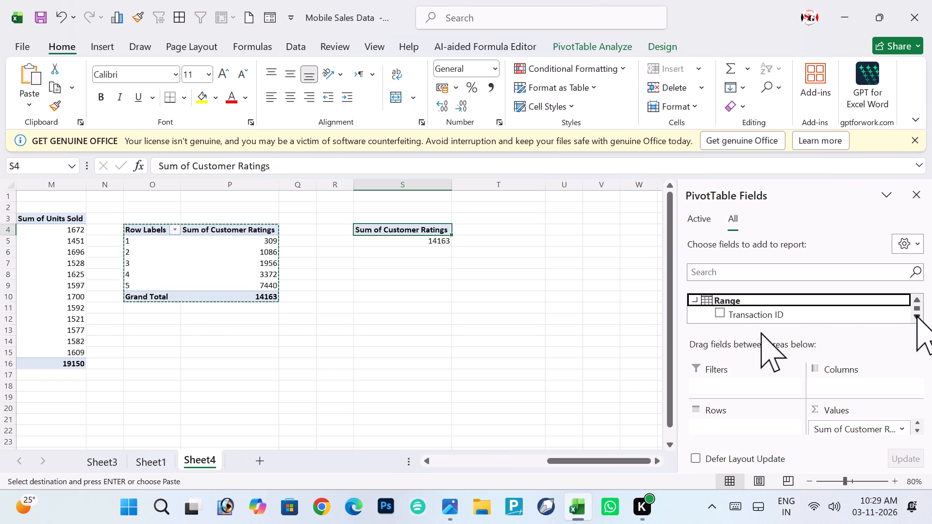
{"action": "left_click", "coordinate": [916, 315]}
{"action": "triple_click", "coordinate": [916, 315]}
{"action": "triple_click", "coordinate": [916, 315]}
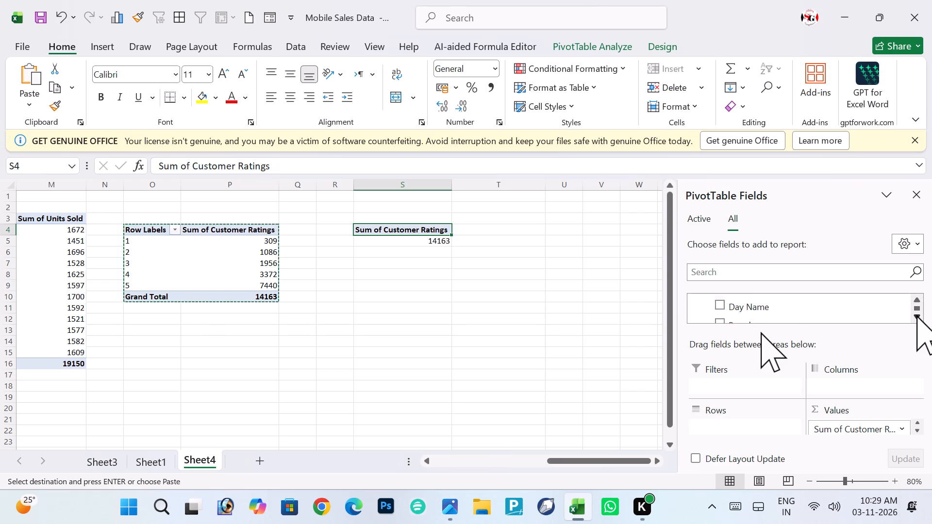
{"action": "triple_click", "coordinate": [916, 315]}
{"action": "triple_click", "coordinate": [916, 315]}
{"action": "double_click", "coordinate": [916, 315]}
{"action": "triple_click", "coordinate": [916, 315]}
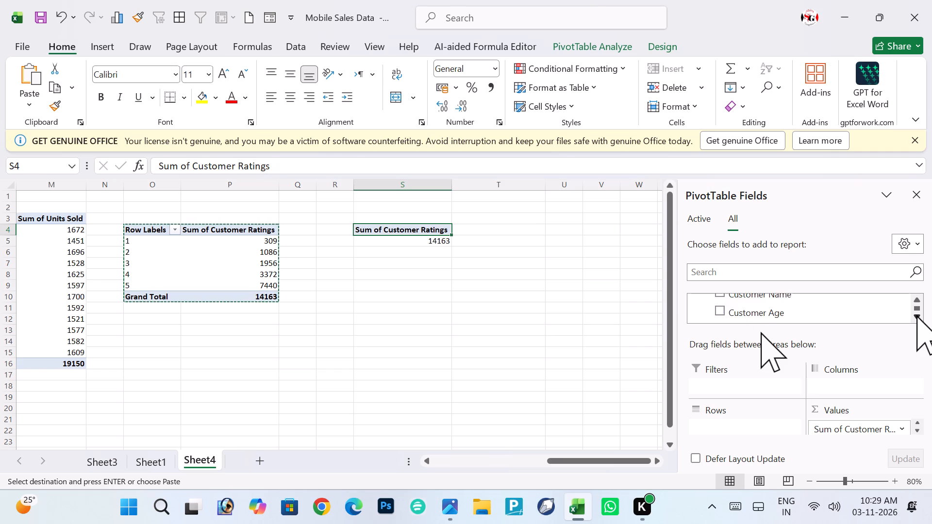
{"action": "double_click", "coordinate": [916, 315]}
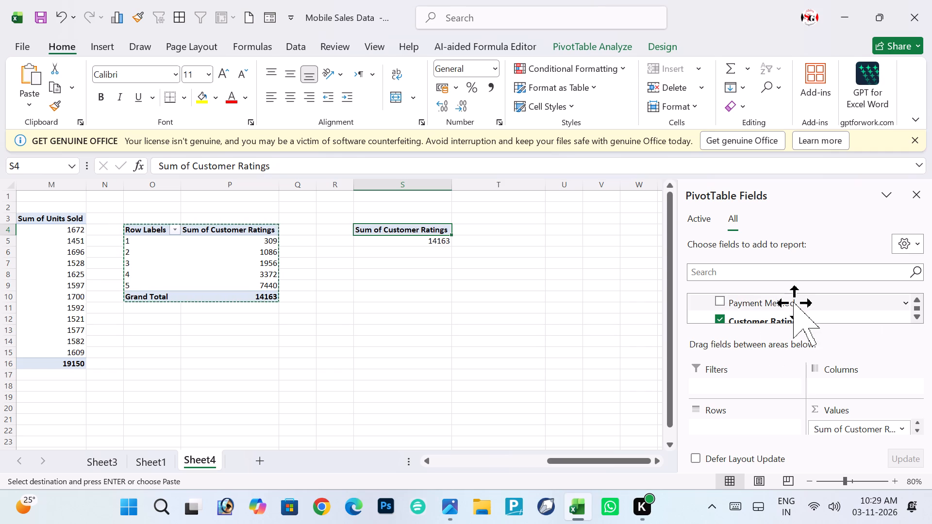
{"action": "left_click_drag", "start_coordinate": [772, 303], "coordinate": [733, 427]}
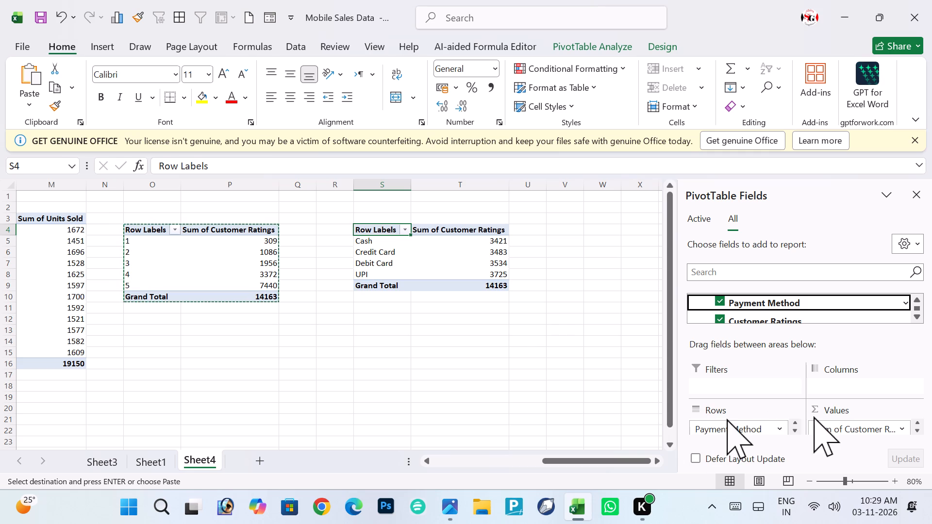
Replace Customer Ratings with the Transaction ID field in the values of the PivotTable at S4.
{"action": "left_click", "coordinate": [827, 427]}
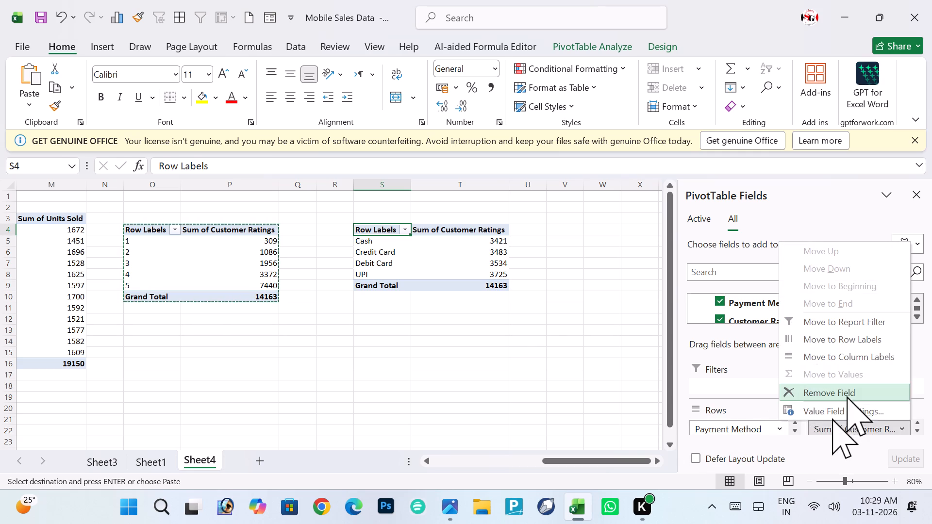
{"action": "left_click", "coordinate": [847, 394]}
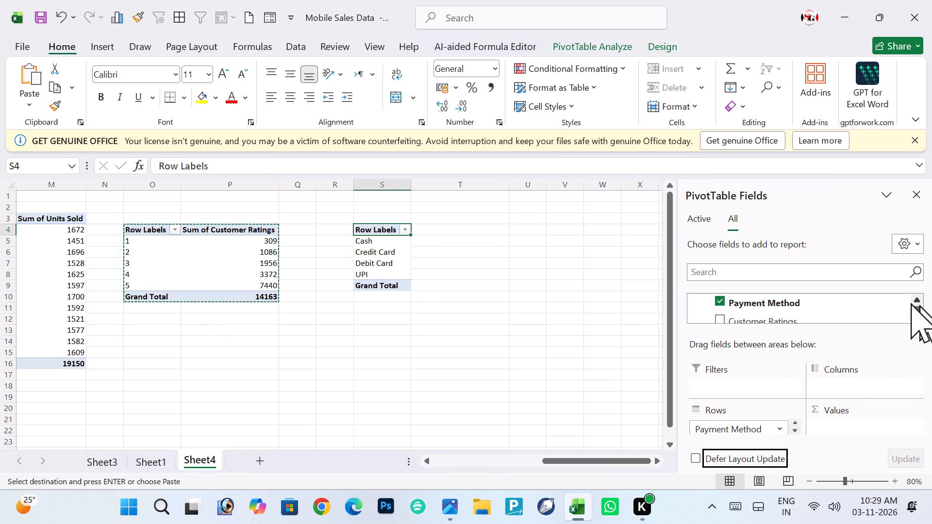
{"action": "triple_click", "coordinate": [919, 314]}
{"action": "left_click", "coordinate": [919, 314]}
{"action": "left_click_drag", "start_coordinate": [919, 314], "coordinate": [911, 303]}
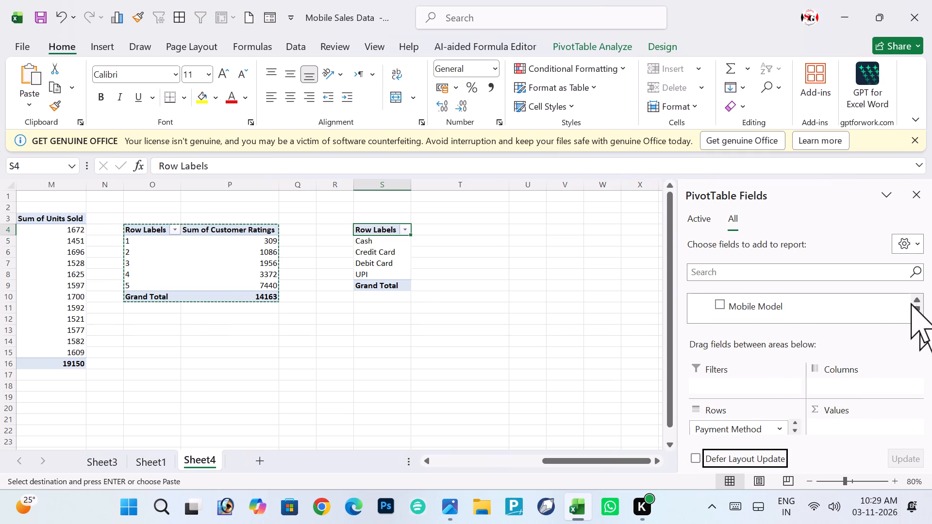
{"action": "left_click_drag", "start_coordinate": [911, 303], "coordinate": [919, 300]}
{"action": "triple_click", "coordinate": [919, 300]}
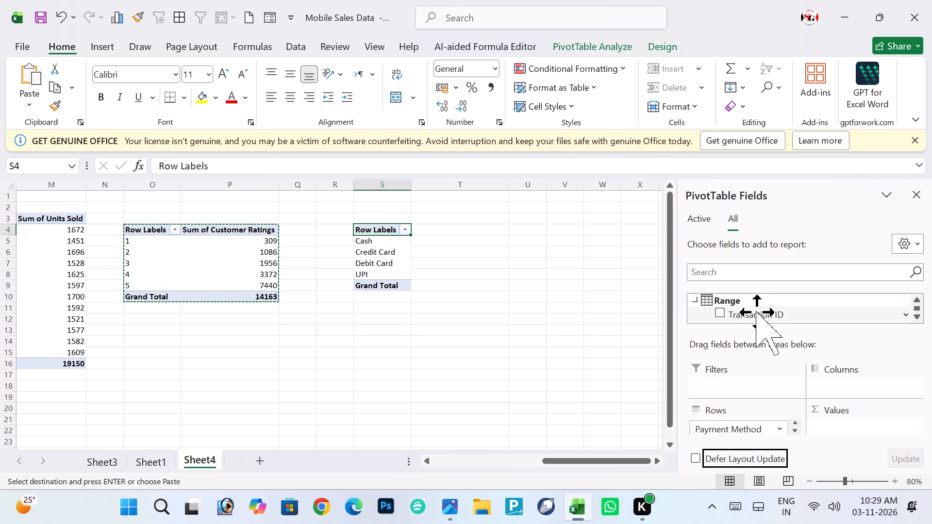
{"action": "left_click_drag", "start_coordinate": [758, 313], "coordinate": [842, 430]}
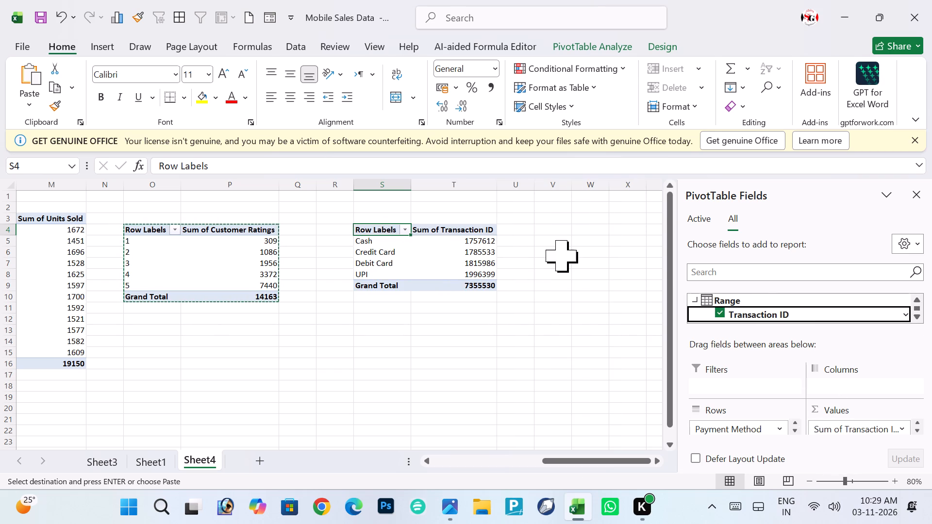
Look through the available PivotTable fields and examine the reference dashboard's table of total sales and transactions by brand.
{"action": "left_click", "coordinate": [913, 317]}
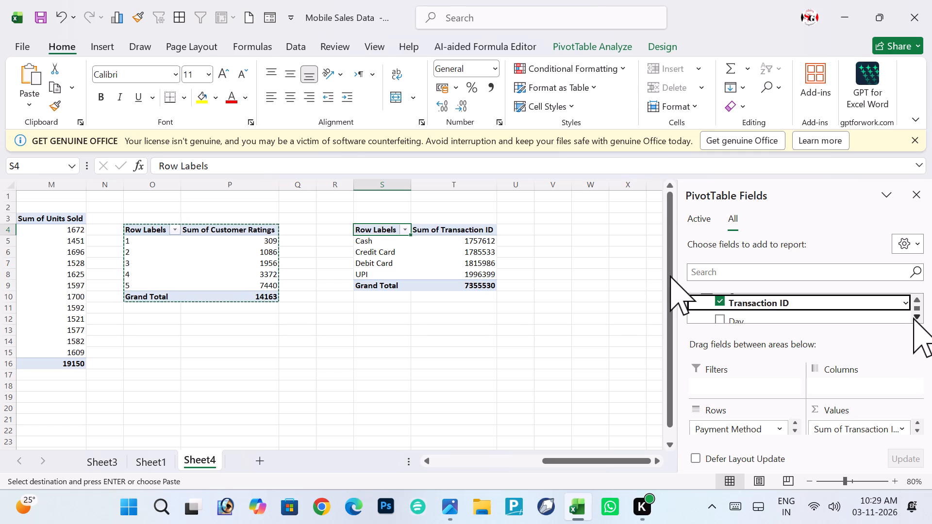
{"action": "triple_click", "coordinate": [913, 317]}
{"action": "triple_click", "coordinate": [913, 317]}
{"action": "triple_click", "coordinate": [913, 317]}
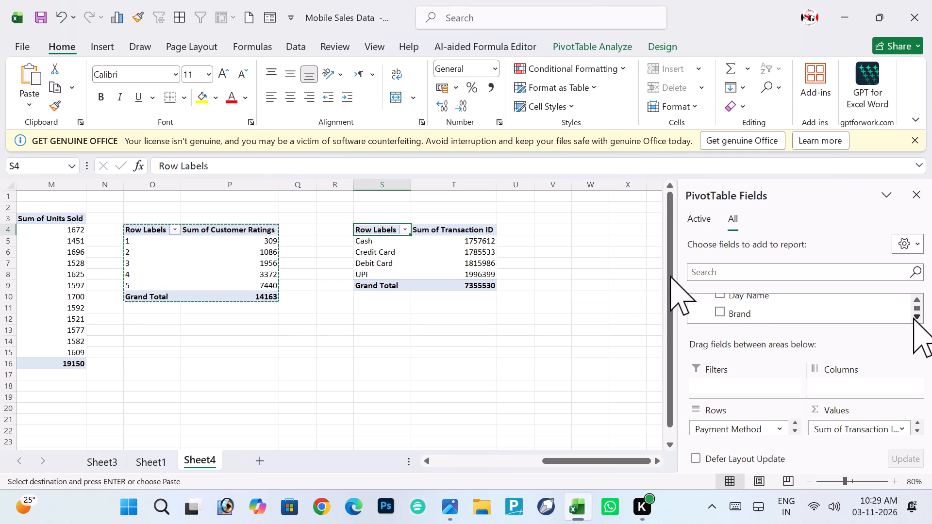
{"action": "double_click", "coordinate": [913, 317]}
{"action": "left_click", "coordinate": [913, 317]}
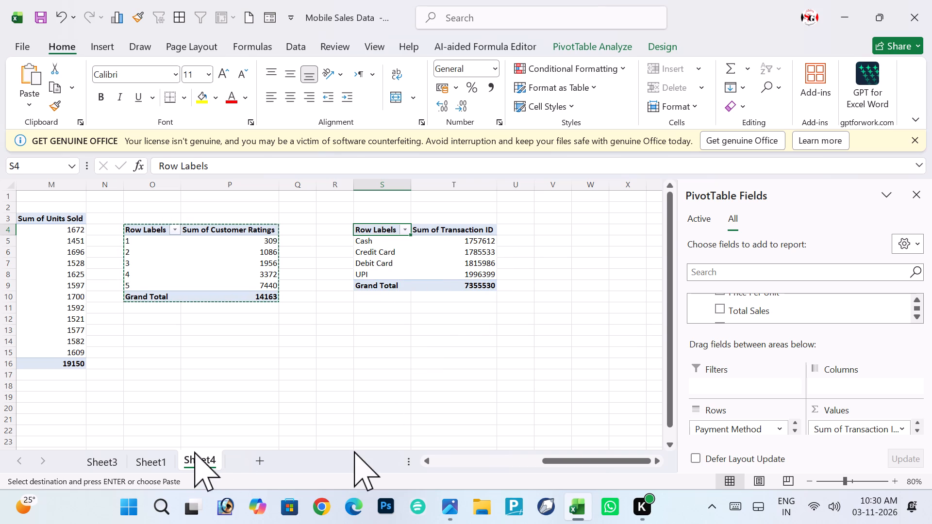
{"action": "key", "text": "alt+Tab"}
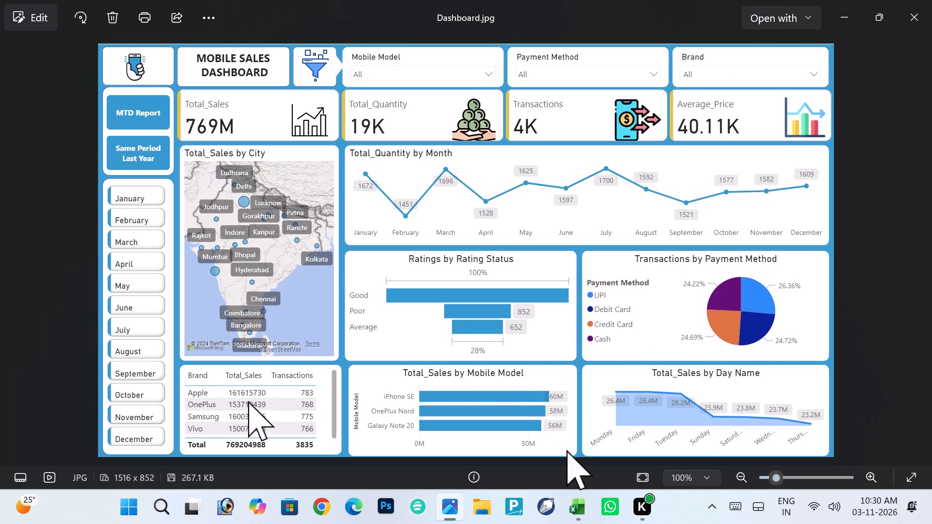
{"action": "scroll", "coordinate": [216, 377], "scroll_direction": "up", "scroll_amount": 3, "text": "ctrl"}
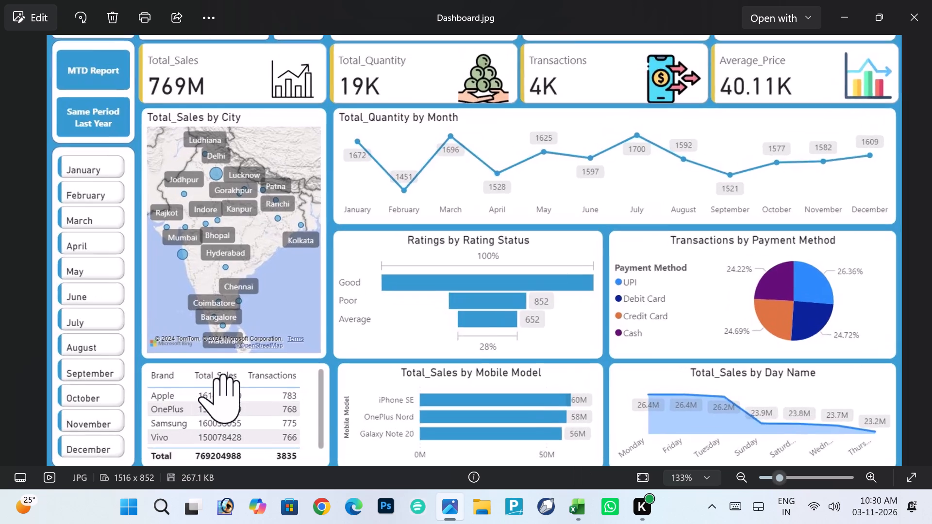
{"action": "scroll", "coordinate": [216, 377], "scroll_direction": "down", "scroll_amount": 1}
{"action": "scroll", "coordinate": [216, 377], "scroll_direction": "up", "scroll_amount": 5, "text": "ctrl"}
{"action": "left_click_drag", "start_coordinate": [216, 377], "coordinate": [245, 290]}
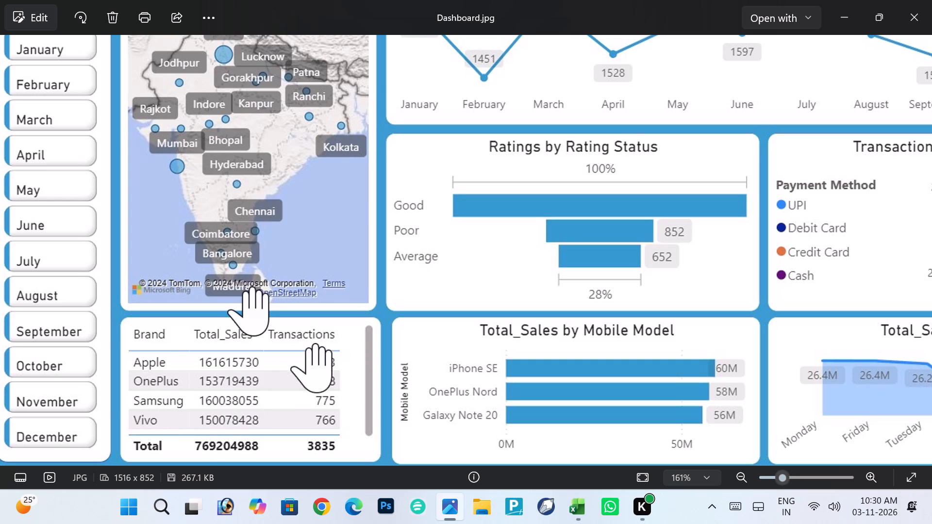
{"action": "key", "text": "alt+Tab"}
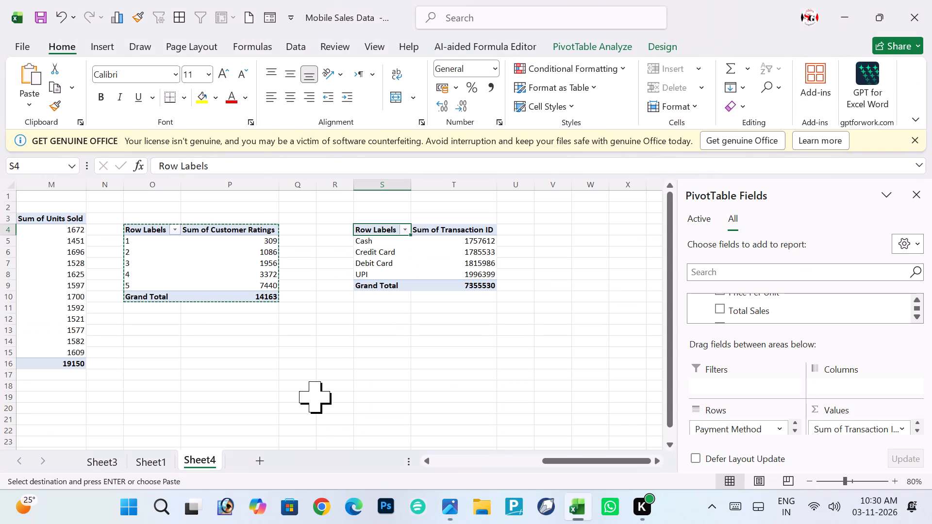
Copy the Payment Method PivotTable from S4 to cell V4 on Sheet4 and widen columns V and W.
{"action": "left_click_drag", "start_coordinate": [381, 228], "coordinate": [483, 286]}
{"action": "key", "text": "ctrl+c"}
{"action": "scroll", "coordinate": [483, 286], "scroll_direction": "left", "scroll_amount": 1}
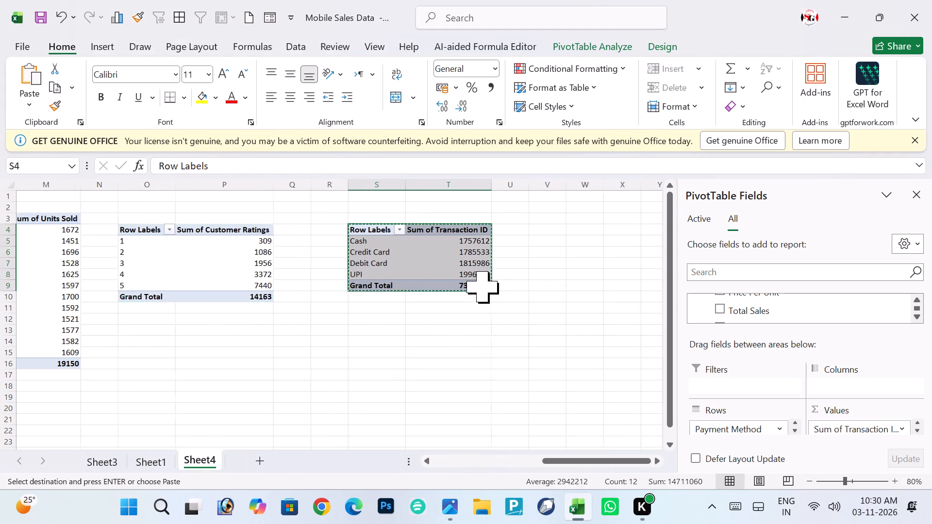
{"action": "scroll", "coordinate": [483, 286], "scroll_direction": "left", "scroll_amount": 2}
{"action": "left_click", "coordinate": [407, 230]}
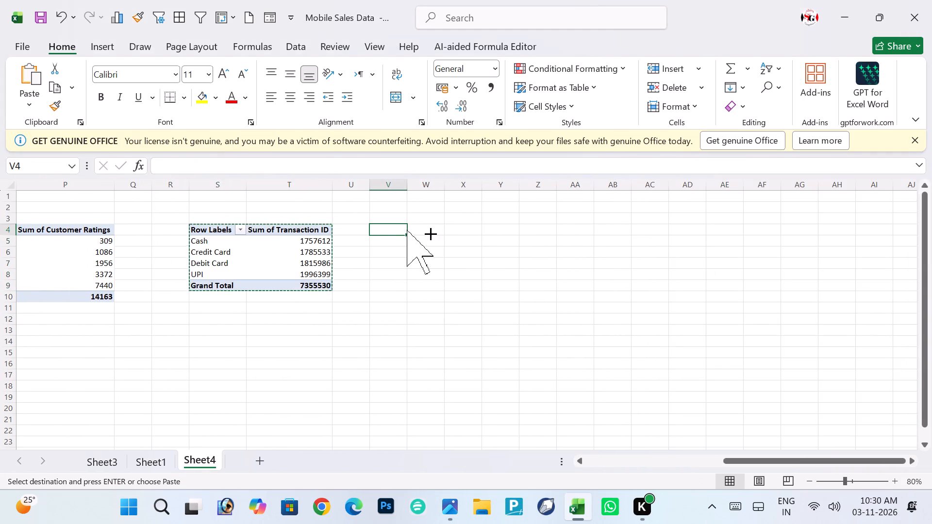
{"action": "key", "text": "ctrl+v"}
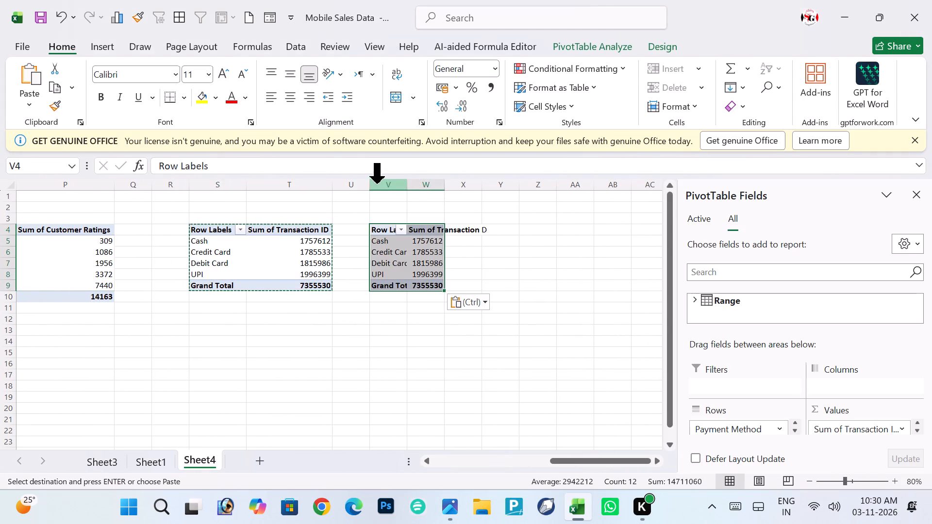
{"action": "left_click_drag", "start_coordinate": [217, 231], "coordinate": [8, 178]}
{"action": "left_click", "coordinate": [475, 327]}
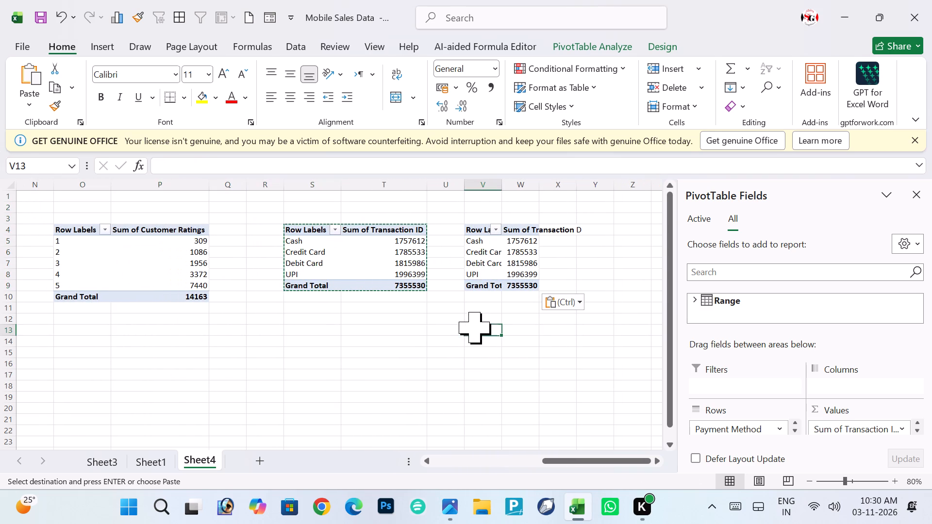
{"action": "left_click_drag", "start_coordinate": [502, 183], "coordinate": [538, 184]}
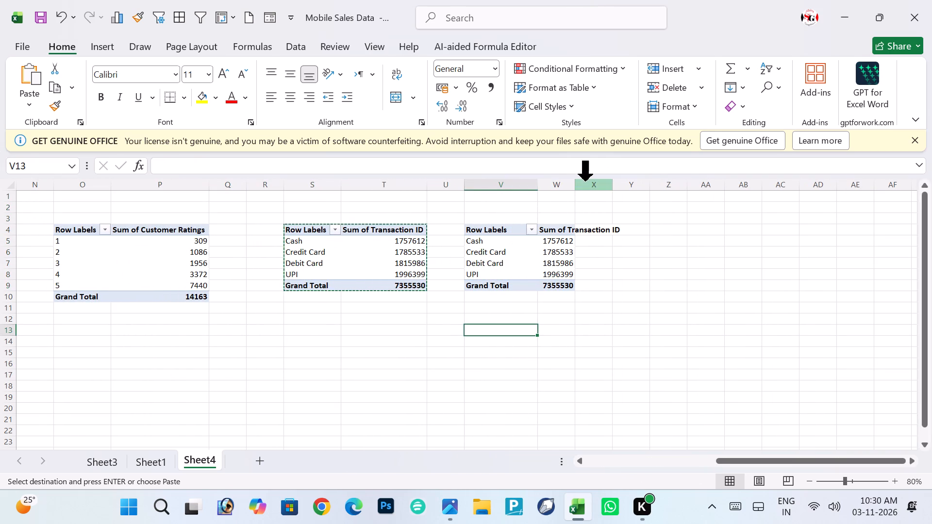
{"action": "left_click_drag", "start_coordinate": [572, 182], "coordinate": [619, 196]}
Replace Payment Method with the Brand field in the rows of the copied PivotTable at V4.
{"action": "left_click", "coordinate": [488, 243]}
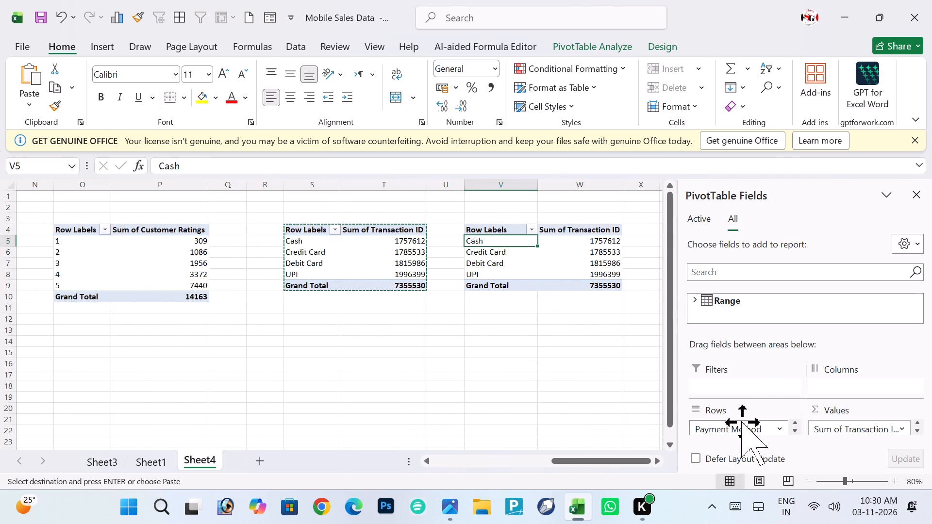
{"action": "left_click", "coordinate": [741, 421]}
{"action": "left_click", "coordinate": [717, 390]}
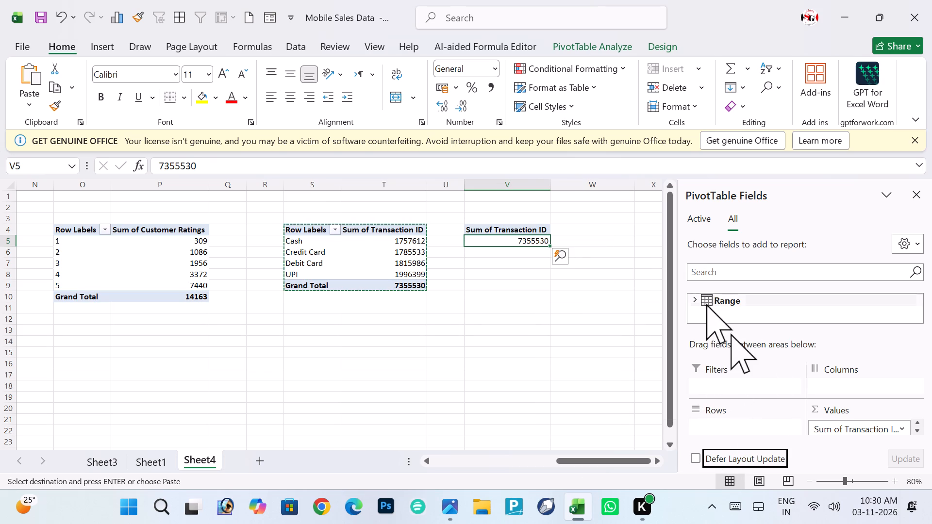
{"action": "left_click", "coordinate": [695, 297]}
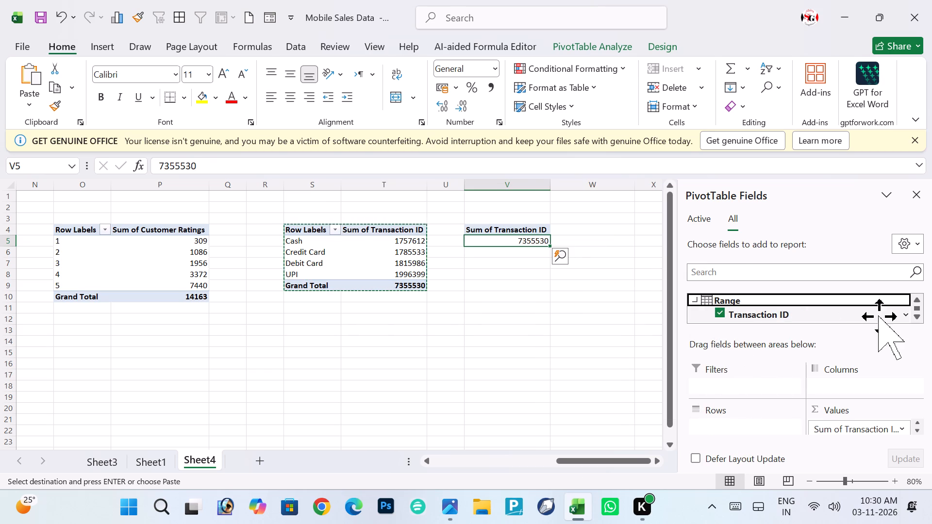
{"action": "left_click", "coordinate": [917, 319]}
{"action": "triple_click", "coordinate": [917, 319]}
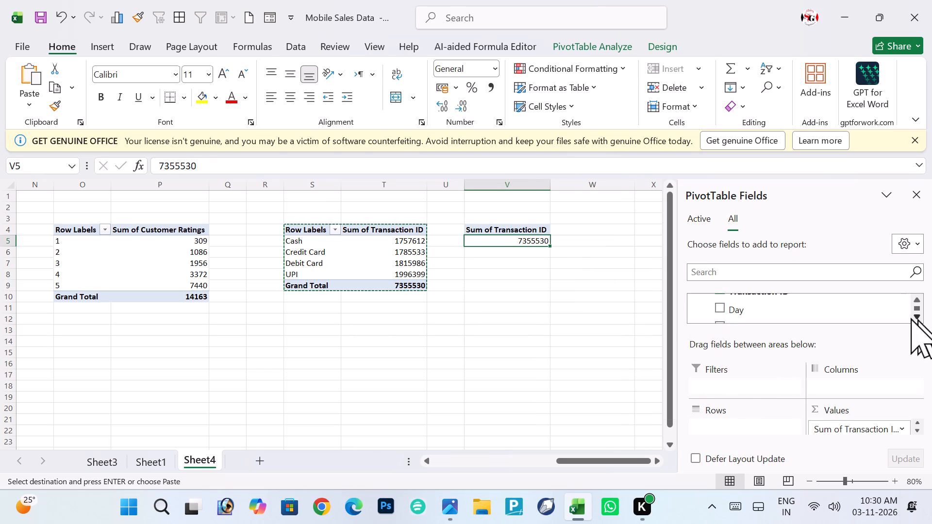
{"action": "triple_click", "coordinate": [917, 319]}
{"action": "left_click", "coordinate": [917, 319]}
{"action": "left_click", "coordinate": [917, 319]}
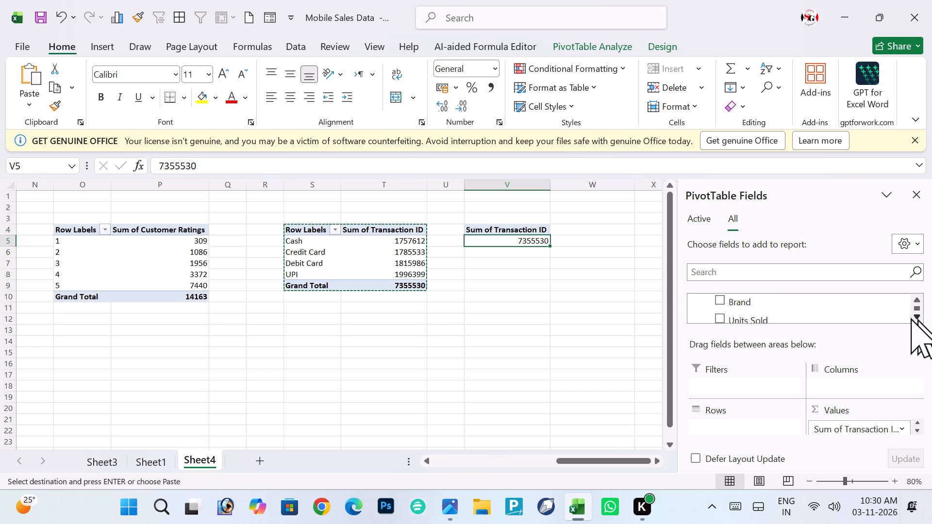
{"action": "left_click_drag", "start_coordinate": [759, 301], "coordinate": [759, 424]}
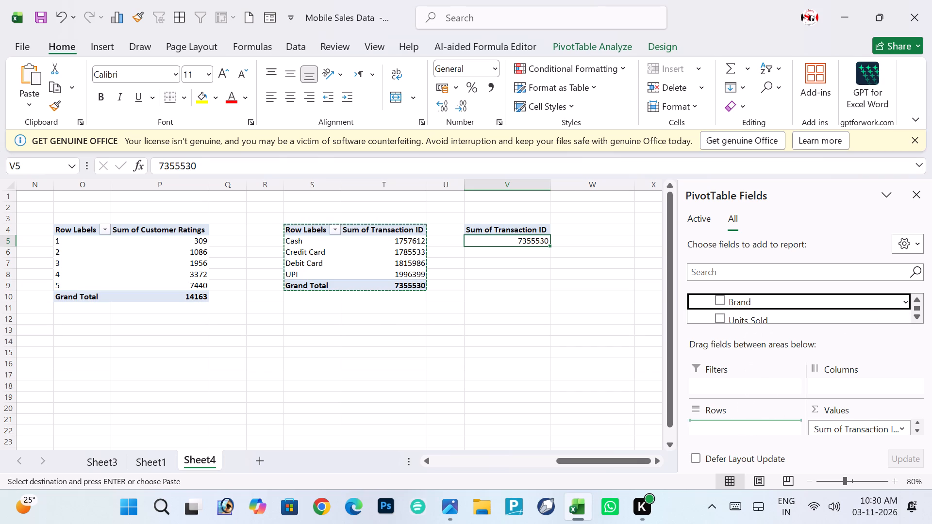
{"action": "left_click_drag", "start_coordinate": [759, 424], "coordinate": [759, 424]}
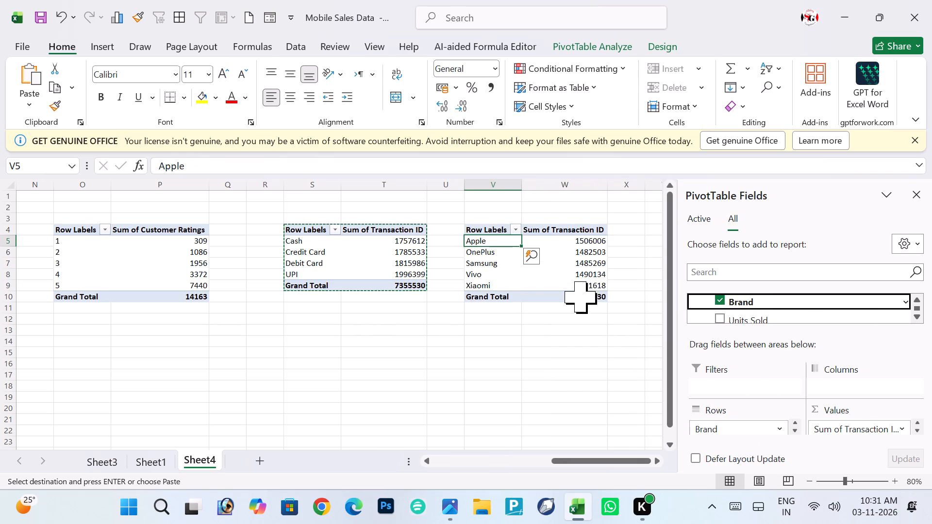
Following the reference dashboard's brand table, replace Transaction ID with Total Sales in the values of the PivotTable at V4.
{"action": "key", "text": "alt+Tab"}
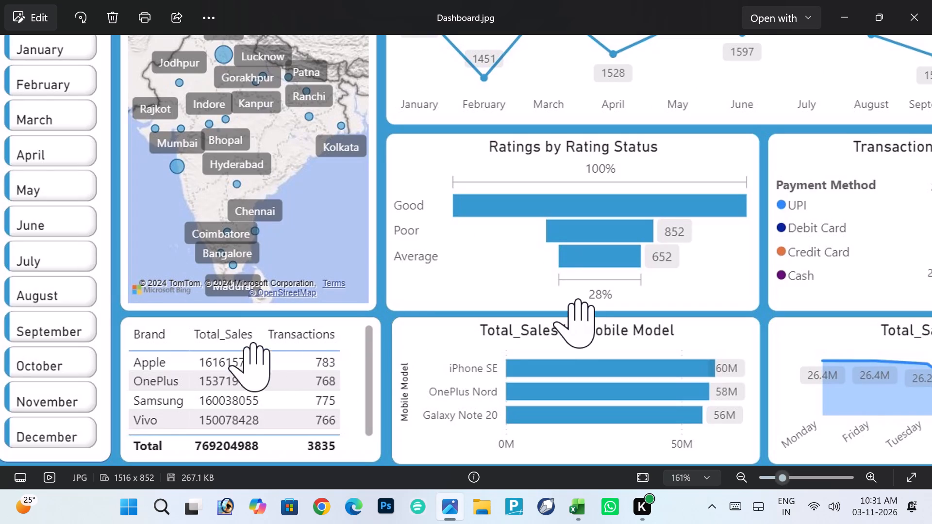
{"action": "key", "text": "alt+Tab"}
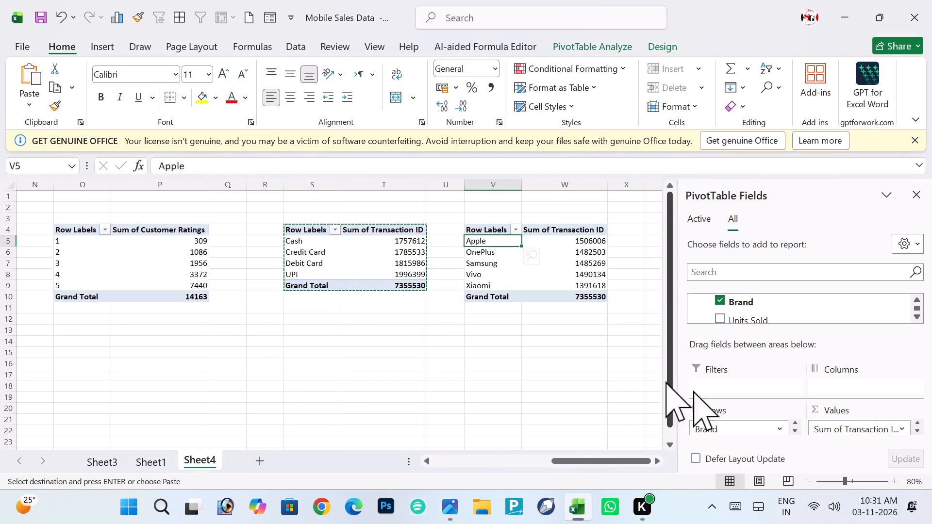
{"action": "left_click", "coordinate": [836, 427]}
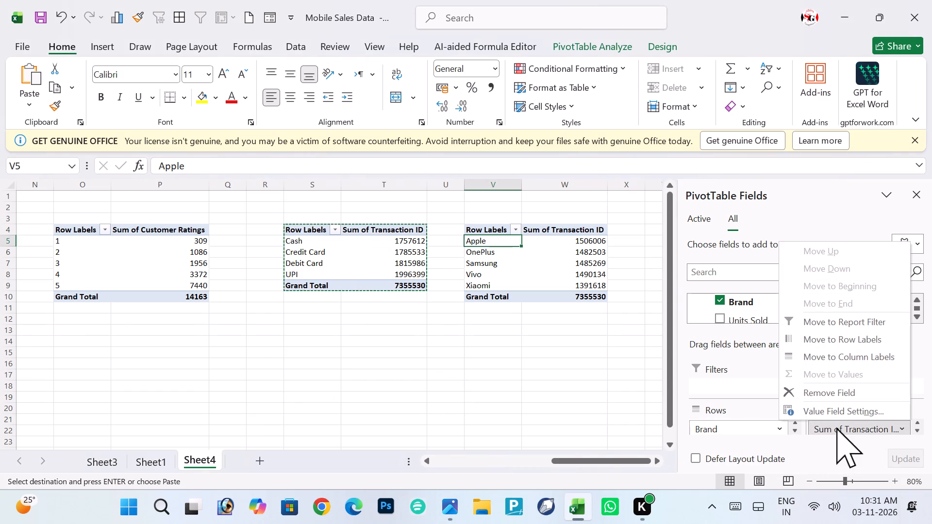
{"action": "key", "text": "Delete"}
{"action": "left_click", "coordinate": [830, 387]}
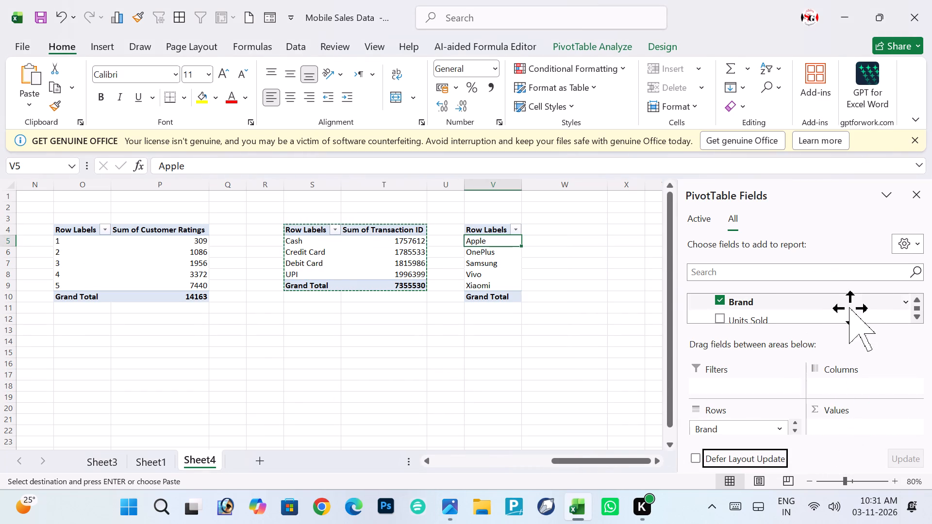
{"action": "double_click", "coordinate": [916, 315]}
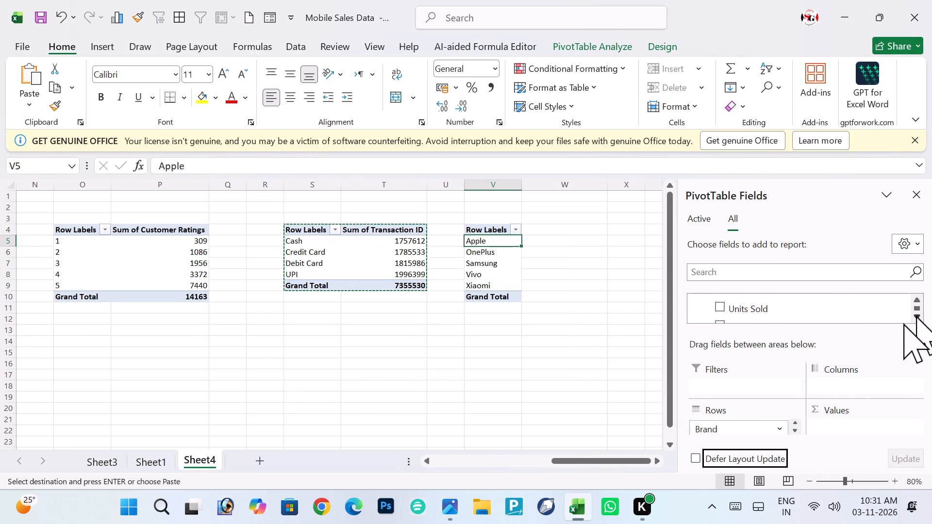
{"action": "left_click", "coordinate": [916, 315]}
{"action": "left_click", "coordinate": [916, 315]}
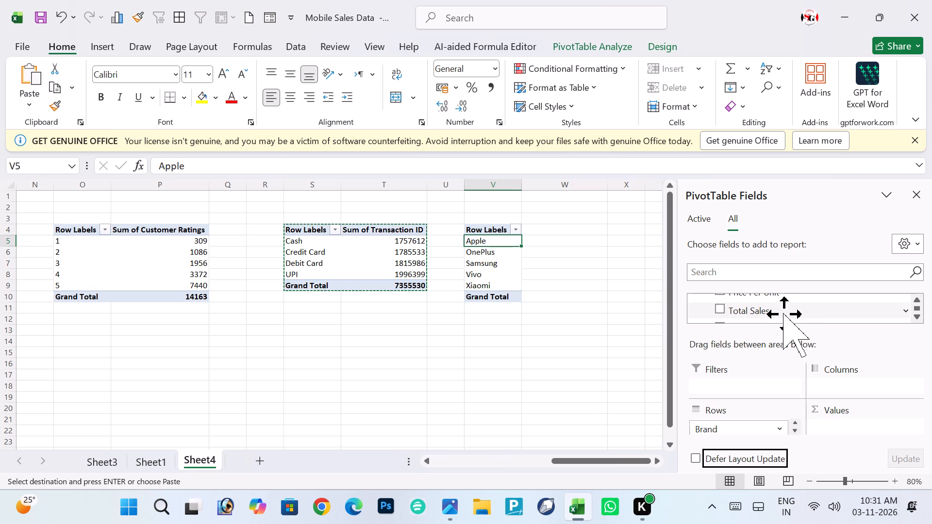
{"action": "left_click_drag", "start_coordinate": [783, 313], "coordinate": [854, 429]}
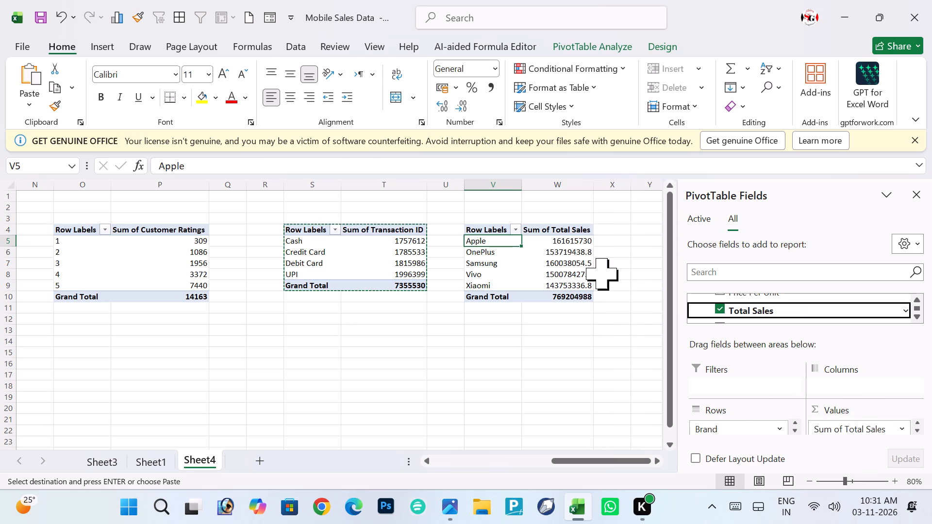
Add Transaction ID to the values of the brand PivotTable at V4, alongside Total Sales, as in the reference dashboard's brand table.
{"action": "scroll", "coordinate": [621, 246], "scroll_direction": "left", "scroll_amount": 1}
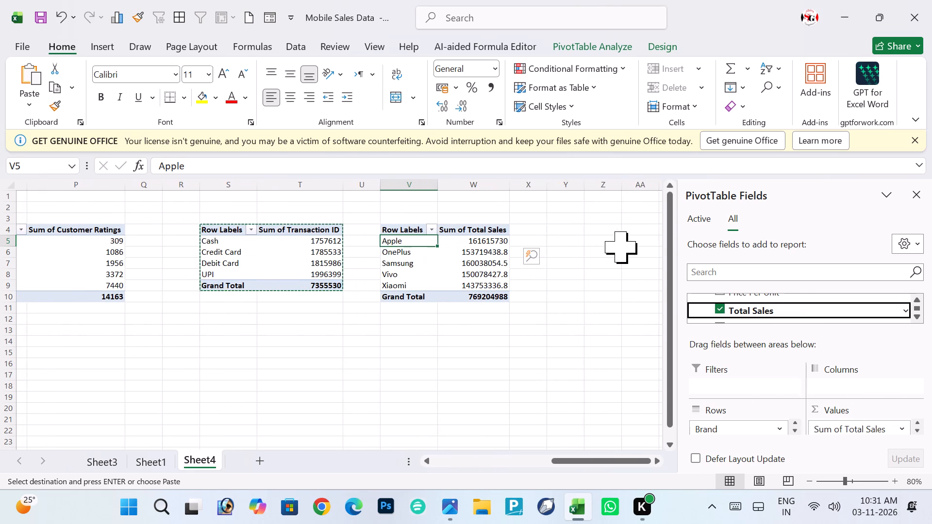
{"action": "key", "text": "alt+Tab"}
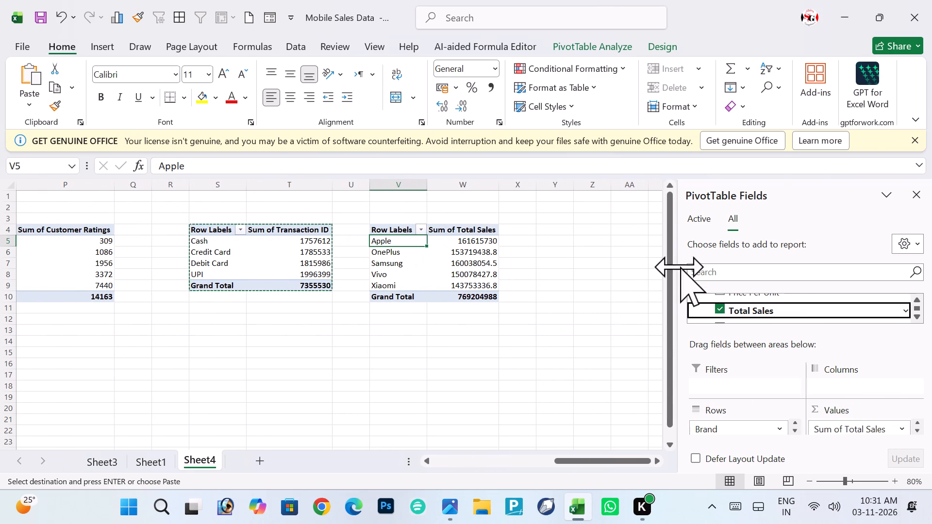
{"action": "key", "text": "alt+Tab"}
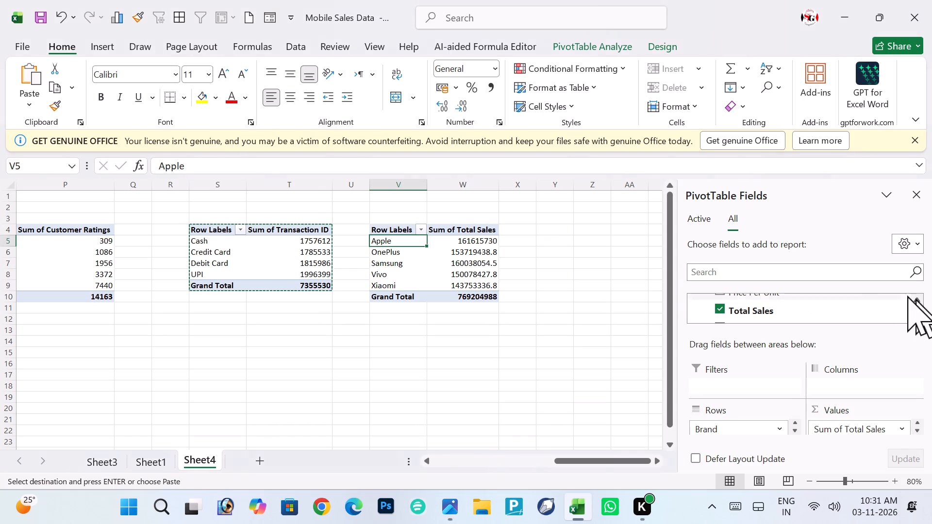
{"action": "triple_click", "coordinate": [918, 300]}
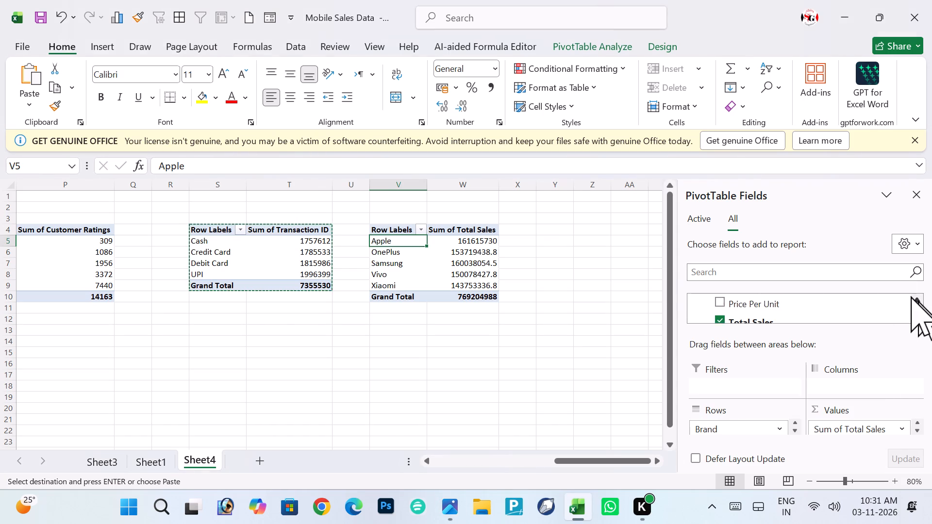
{"action": "triple_click", "coordinate": [918, 300]}
{"action": "triple_click", "coordinate": [918, 300]}
{"action": "triple_click", "coordinate": [918, 300]}
{"action": "double_click", "coordinate": [918, 300]}
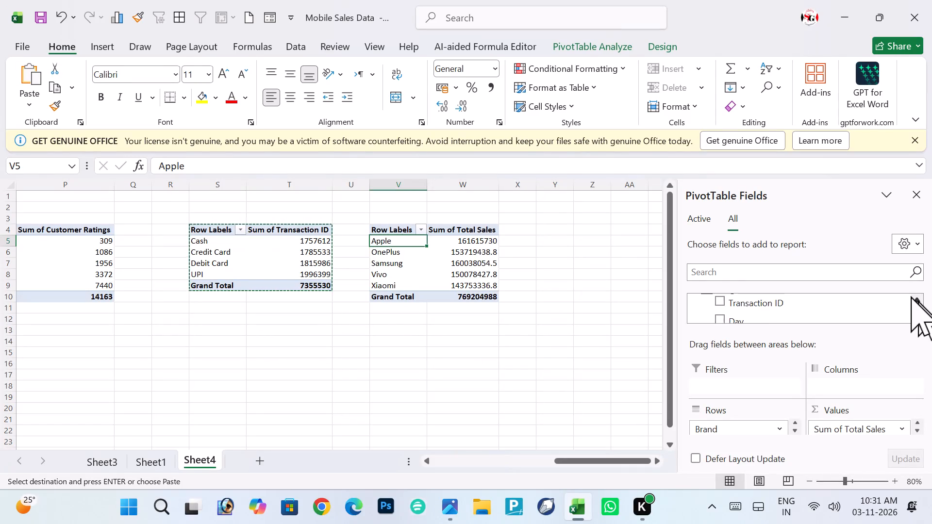
{"action": "left_click_drag", "start_coordinate": [782, 315], "coordinate": [870, 393]}
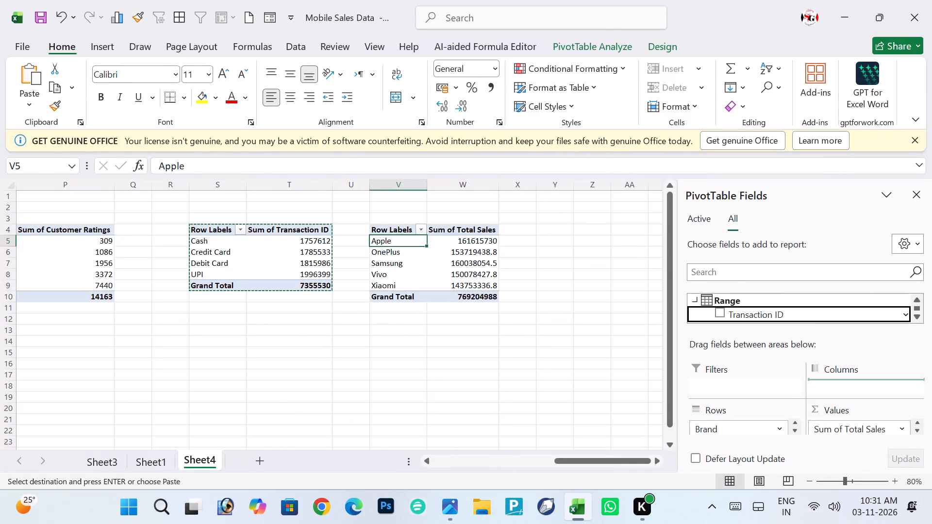
{"action": "left_click_drag", "start_coordinate": [870, 393], "coordinate": [889, 431]}
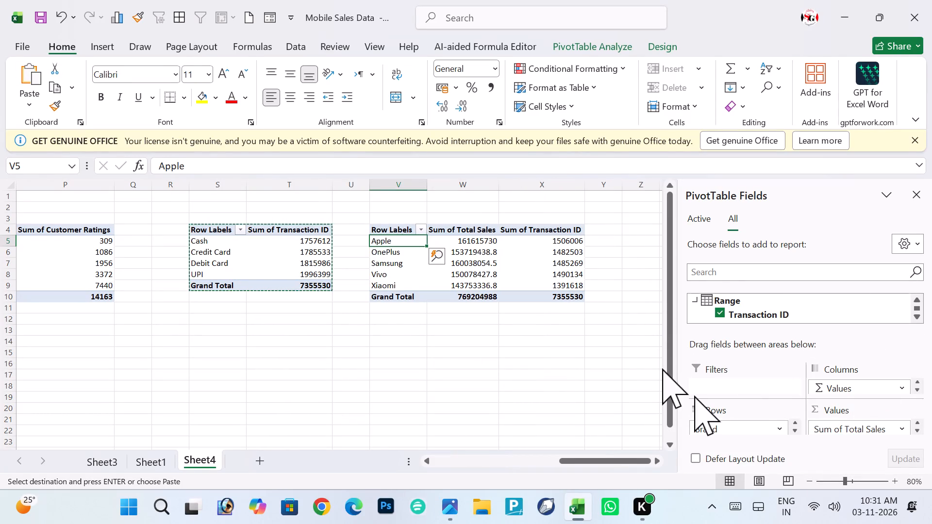
Set the Transaction ID value field of the brand PivotTable to summarize by Count.
{"action": "scroll", "coordinate": [834, 396], "scroll_direction": "down", "scroll_amount": 1}
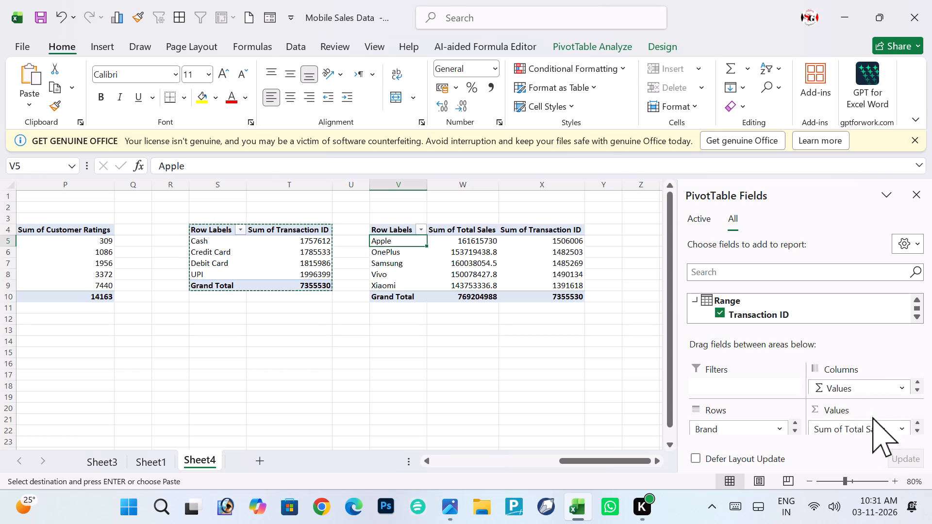
{"action": "left_click", "coordinate": [917, 429]}
{"action": "double_click", "coordinate": [917, 429]}
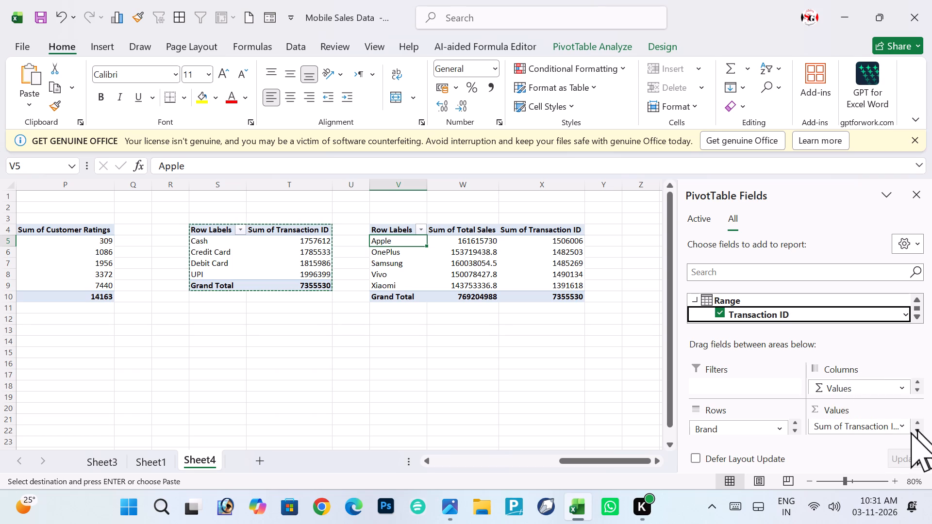
{"action": "left_click", "coordinate": [884, 423]}
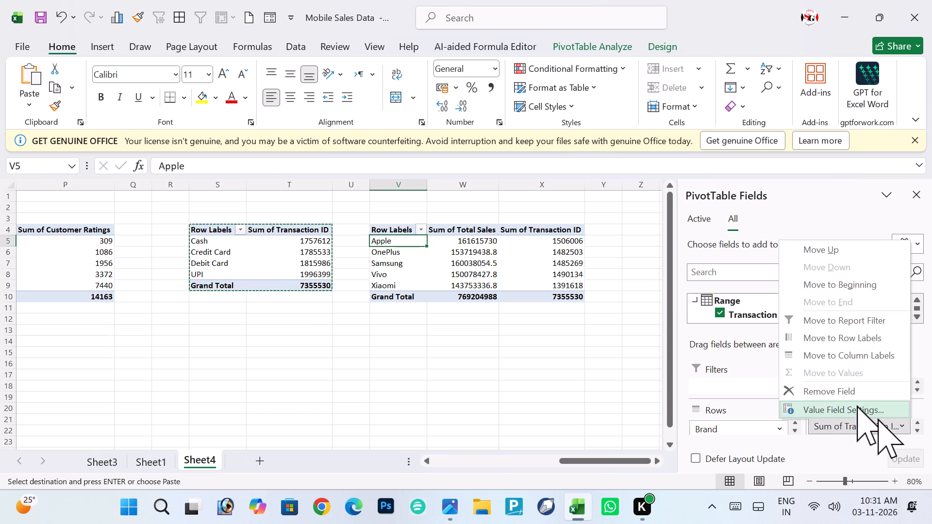
{"action": "left_click", "coordinate": [834, 409]}
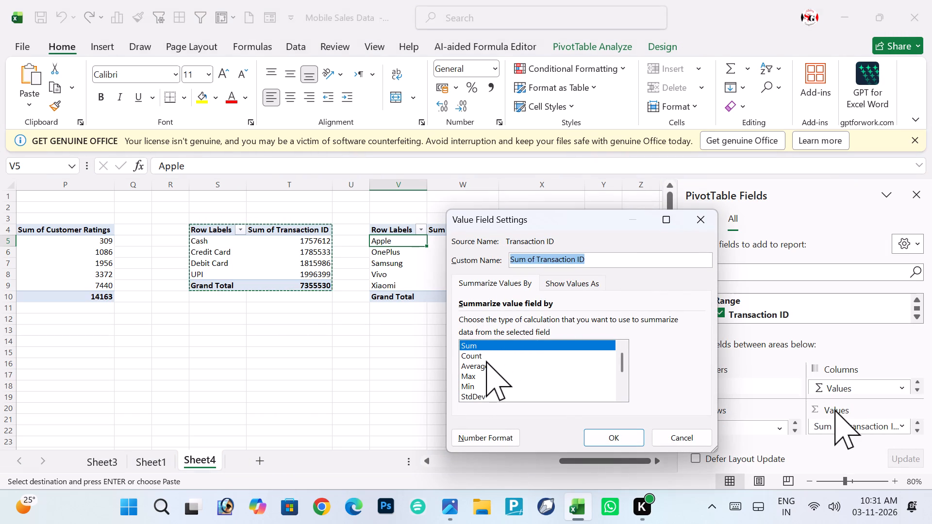
{"action": "left_click", "coordinate": [484, 354]}
{"action": "left_click", "coordinate": [606, 437]}
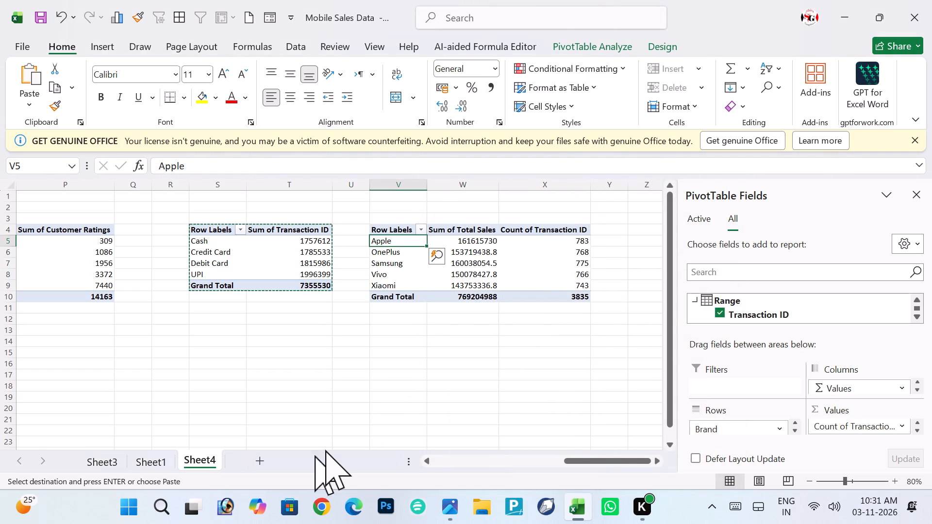
Compare the brand PivotTable with the reference dashboard's brand table and examine the dashboard's Total_Sales by Mobile Model chart.
{"action": "key", "text": "alt+Tab"}
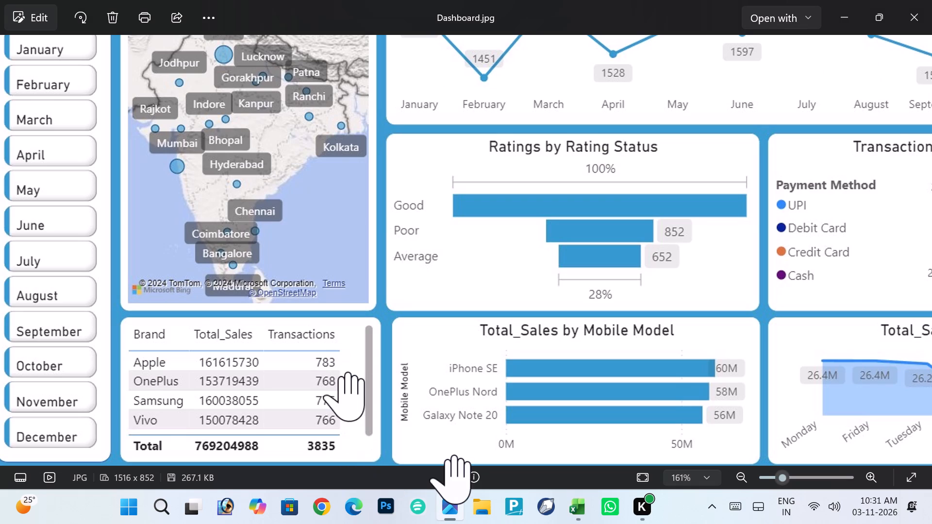
{"action": "key", "text": "alt+Tab"}
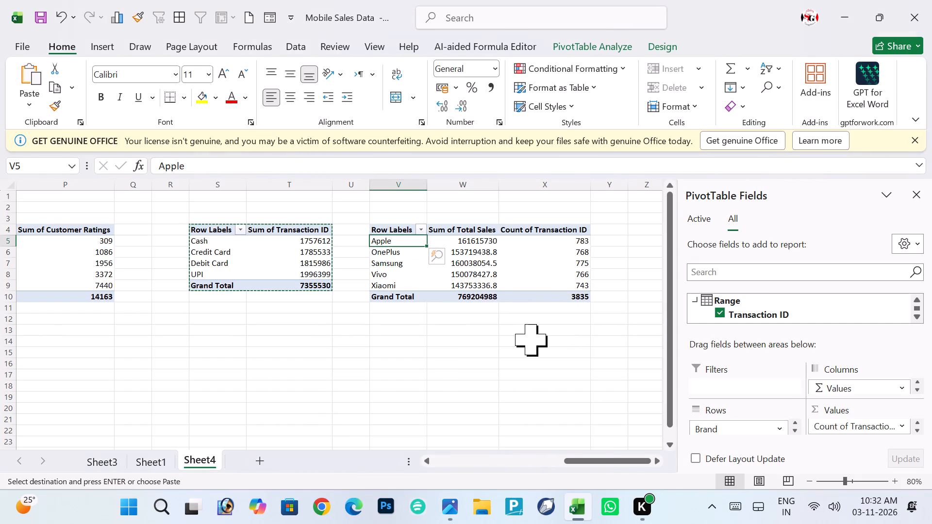
{"action": "left_click", "coordinate": [515, 292]}
{"action": "key", "text": "alt+Tab"}
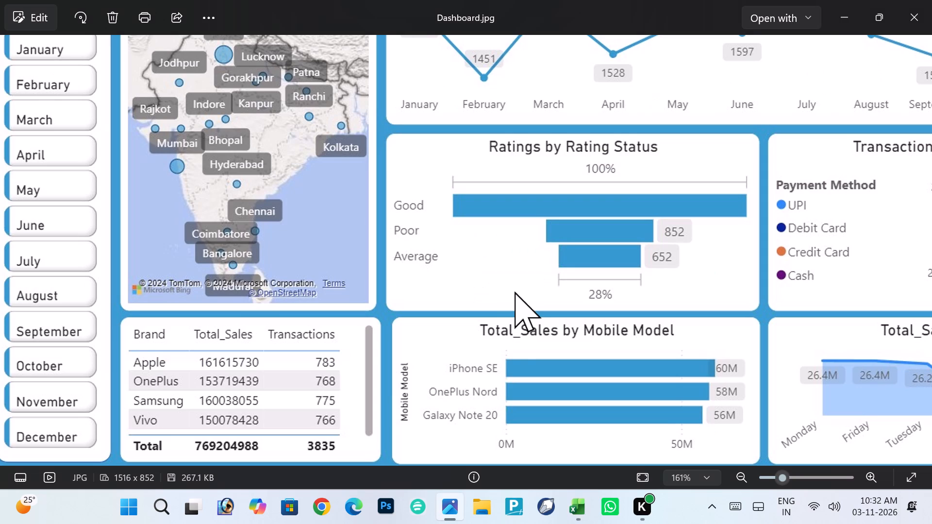
{"action": "scroll", "coordinate": [479, 364], "scroll_direction": "left", "scroll_amount": 2}
{"action": "scroll", "coordinate": [479, 364], "scroll_direction": "down", "scroll_amount": 5, "text": "ctrl"}
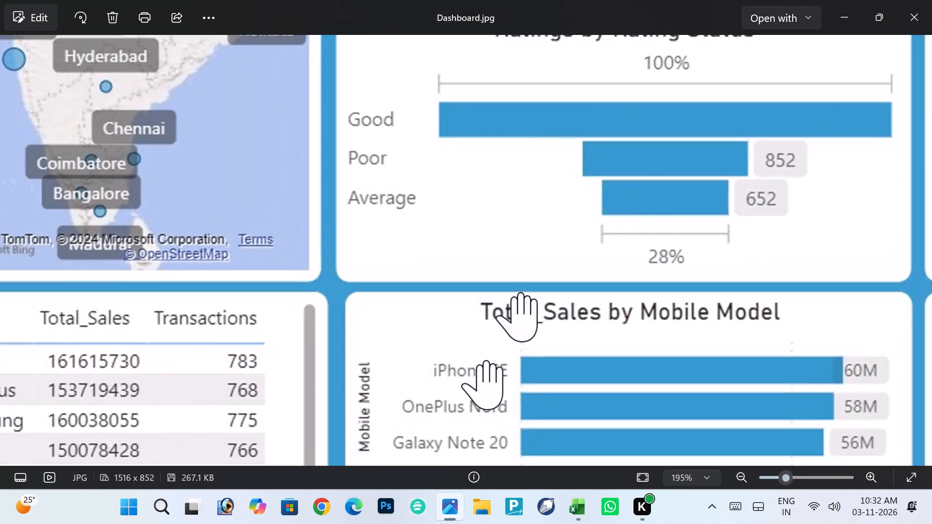
{"action": "left_click_drag", "start_coordinate": [479, 364], "coordinate": [297, 295]}
{"action": "left_click_drag", "start_coordinate": [452, 334], "coordinate": [372, 290]}
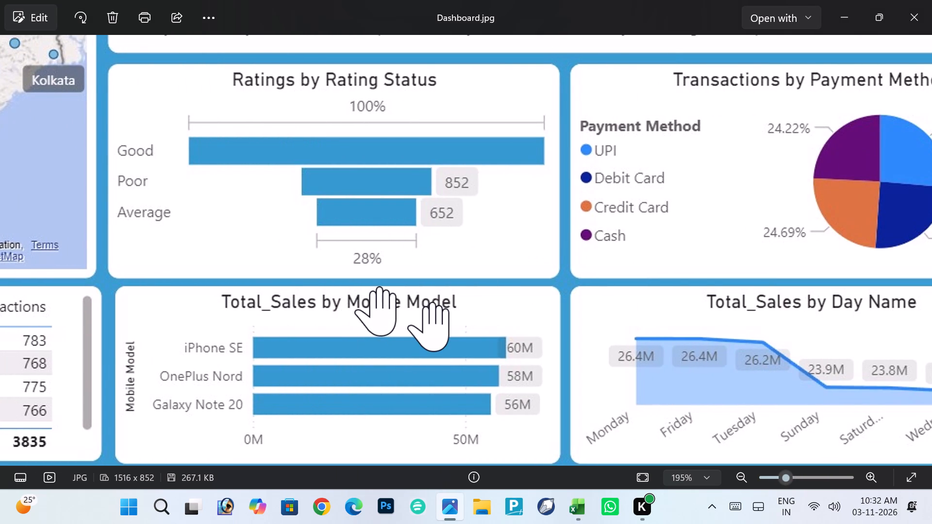
{"action": "key", "text": "alt+Tab"}
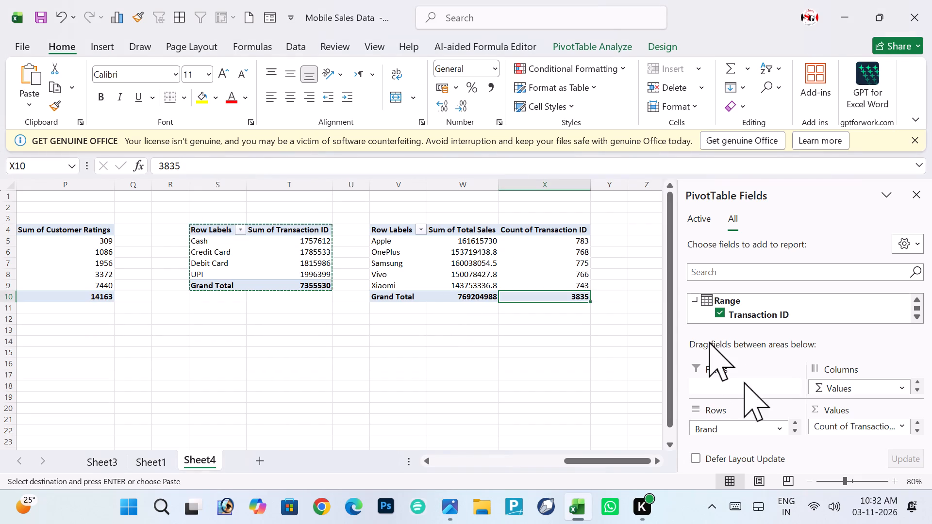
Paste the copied Payment Method PivotTable at cell Z4 on Sheet4 and widen columns Z and AA.
{"action": "left_click", "coordinate": [568, 339]}
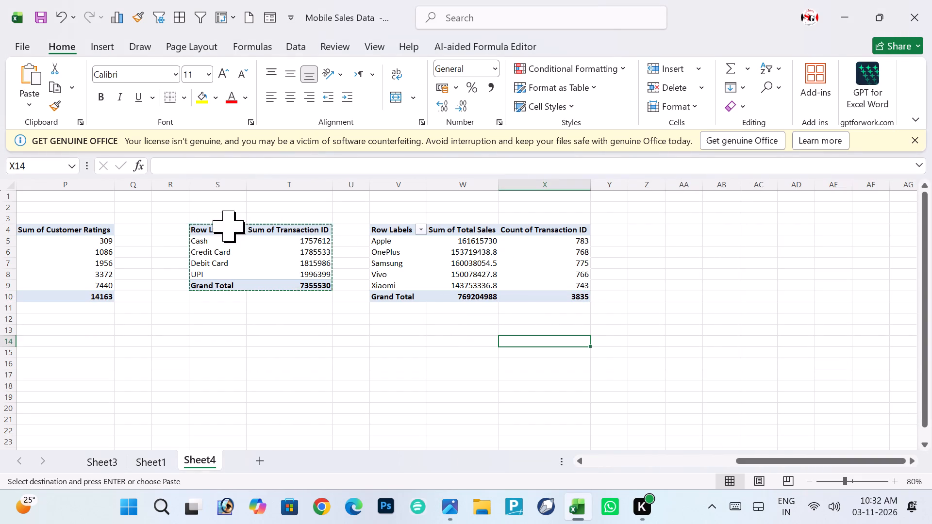
{"action": "left_click", "coordinate": [657, 228]}
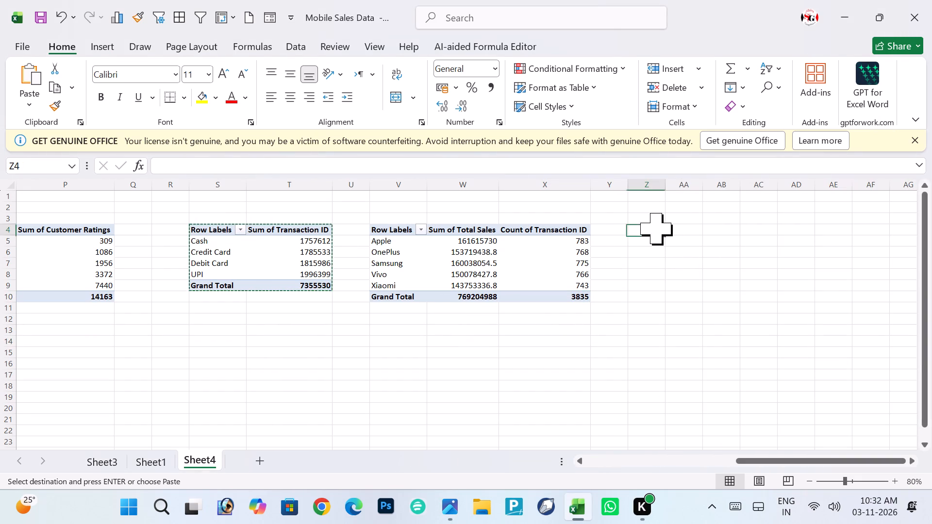
{"action": "key", "text": "ctrl+v"}
{"action": "scroll", "coordinate": [657, 228], "scroll_direction": "left", "scroll_amount": 2}
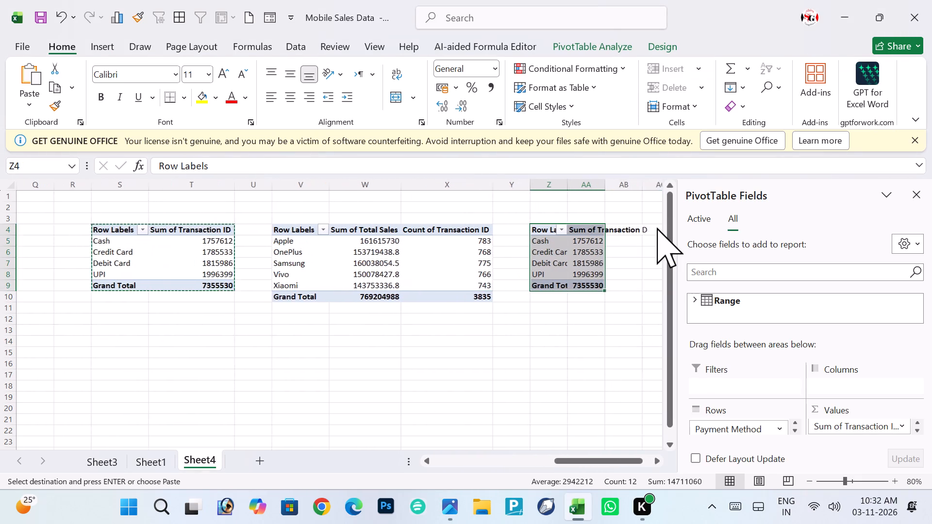
{"action": "scroll", "coordinate": [657, 228], "scroll_direction": "left", "scroll_amount": 1}
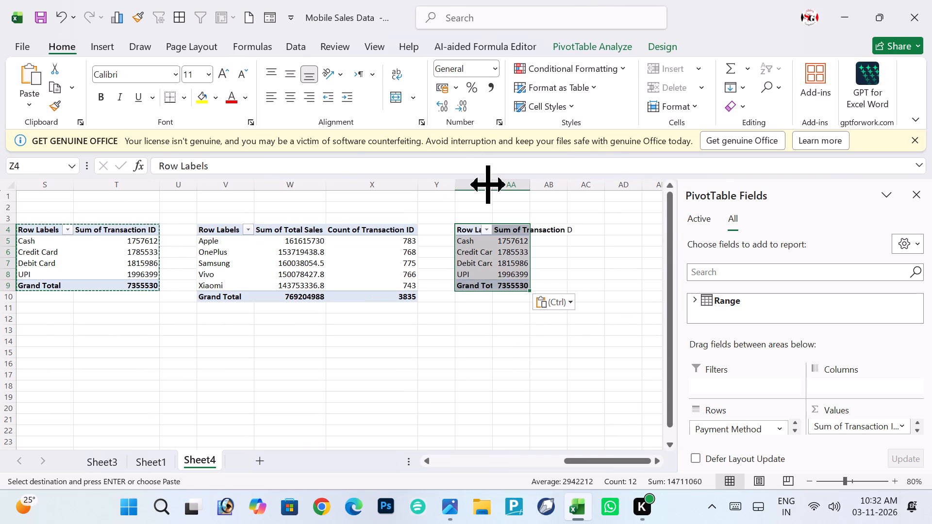
{"action": "left_click_drag", "start_coordinate": [496, 185], "coordinate": [554, 191]}
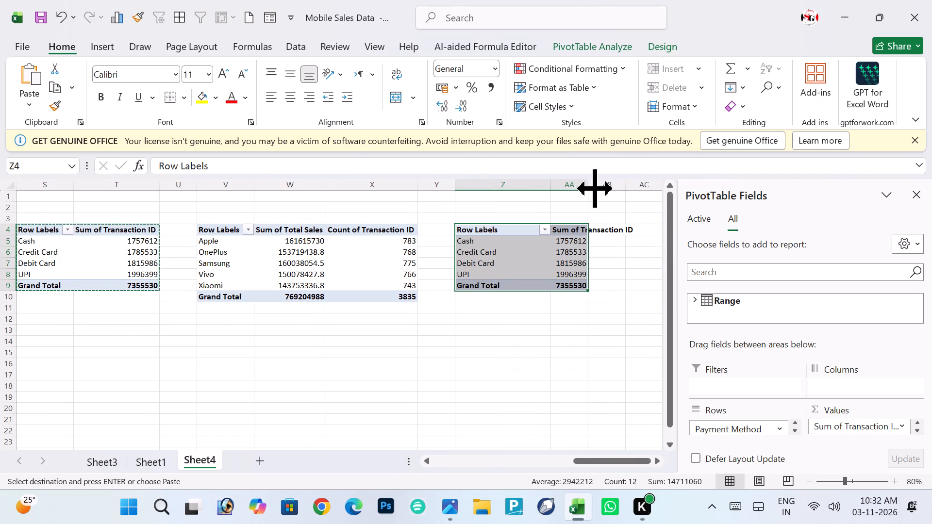
{"action": "left_click_drag", "start_coordinate": [592, 188], "coordinate": [646, 191]}
Replace Payment Method with the Mobile Model field in the rows of the PivotTable at Z4.
{"action": "left_click_drag", "start_coordinate": [567, 322], "coordinate": [487, 255]}
{"action": "left_click", "coordinate": [487, 255]}
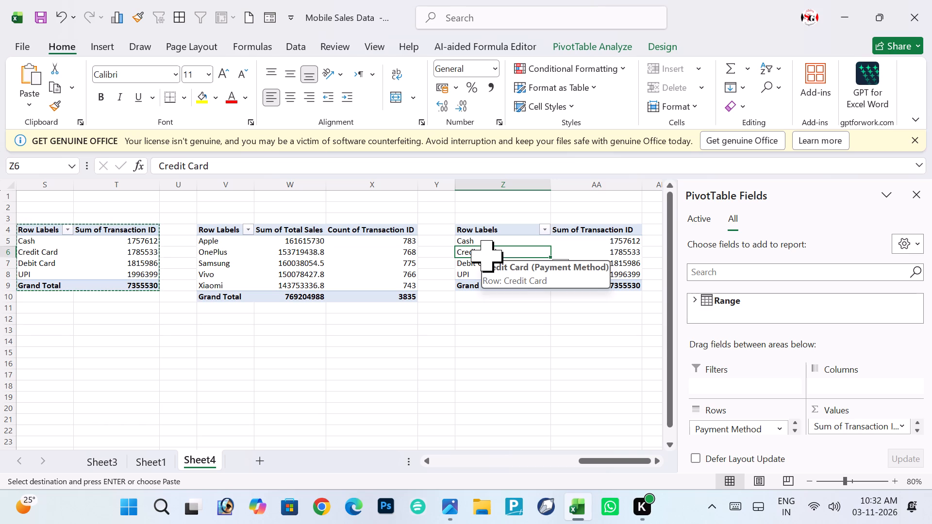
{"action": "left_click", "coordinate": [498, 233]}
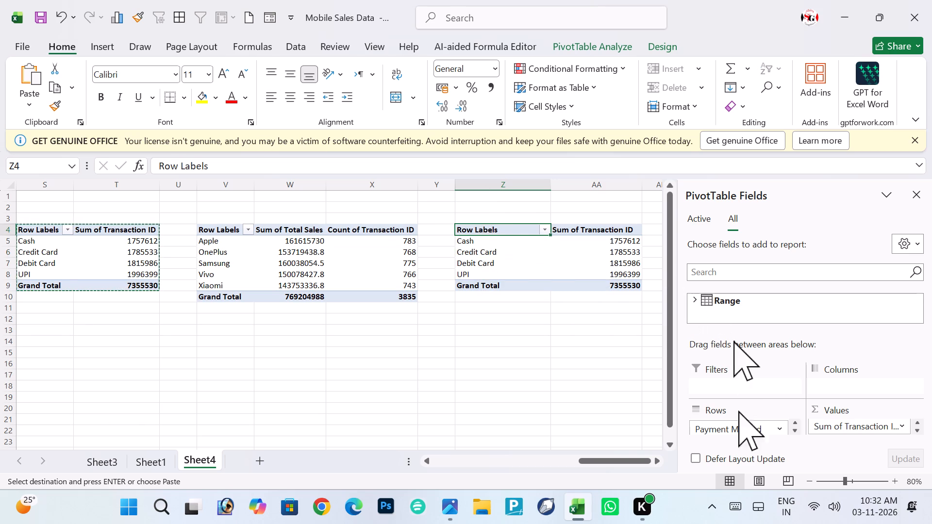
{"action": "left_click", "coordinate": [743, 427]}
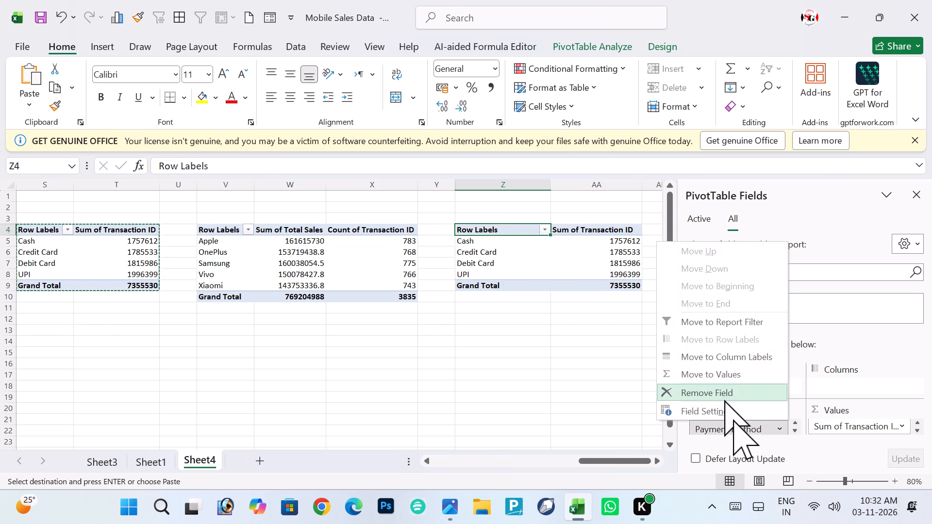
{"action": "left_click", "coordinate": [724, 400]}
{"action": "left_click", "coordinate": [754, 425]}
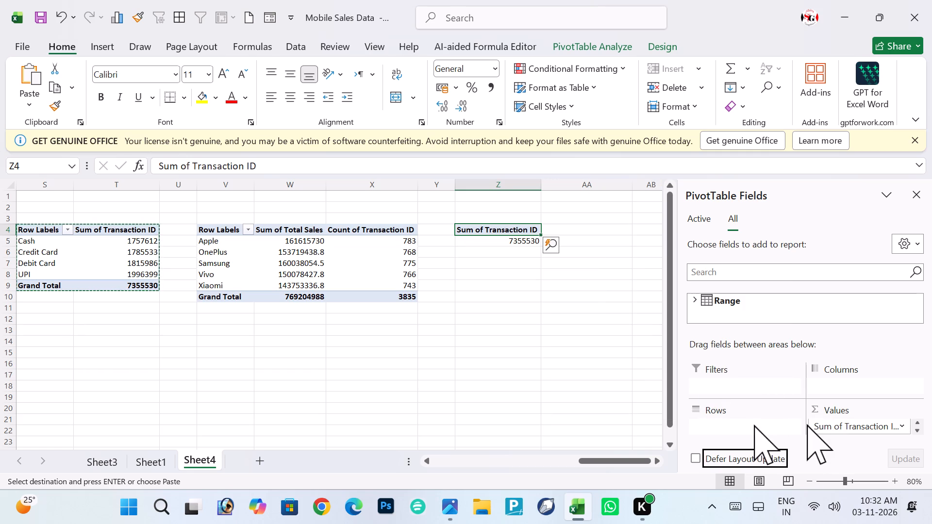
{"action": "left_click", "coordinate": [696, 298]}
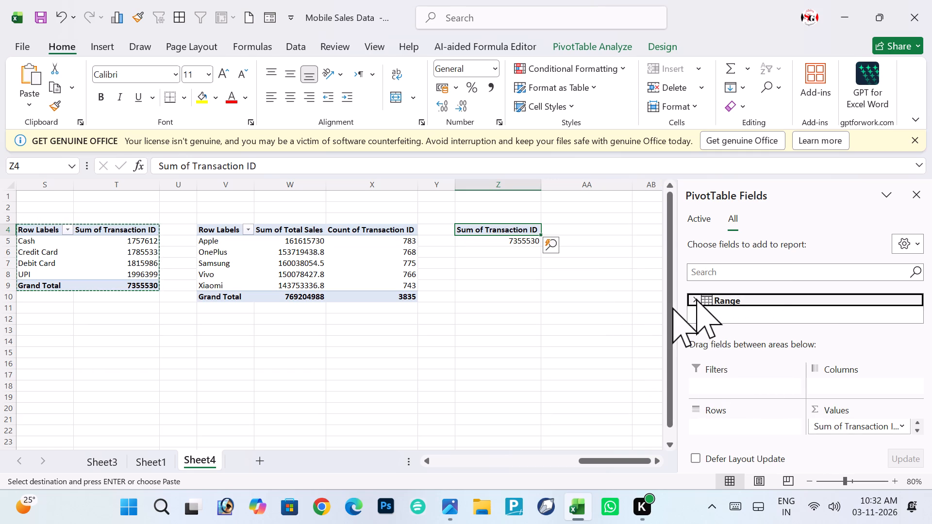
{"action": "scroll", "coordinate": [779, 321], "scroll_direction": "down", "scroll_amount": 1}
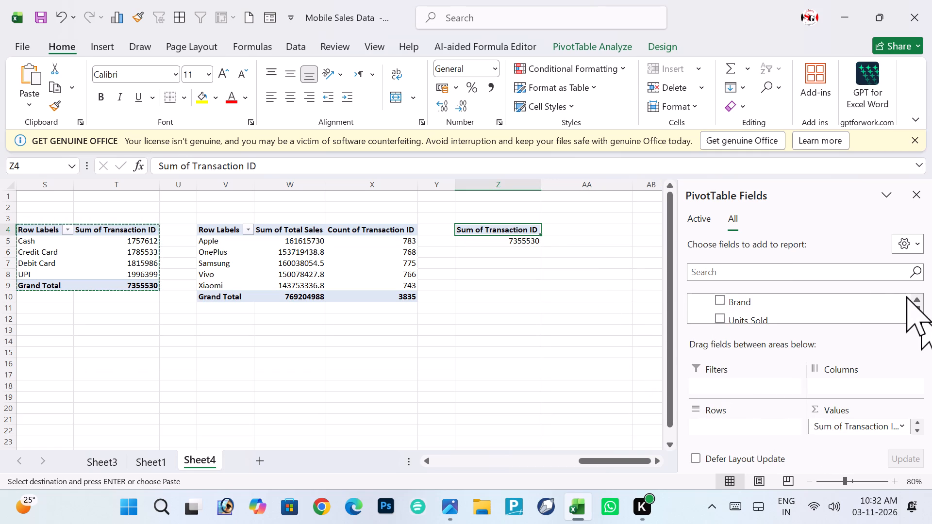
{"action": "left_click", "coordinate": [921, 314]}
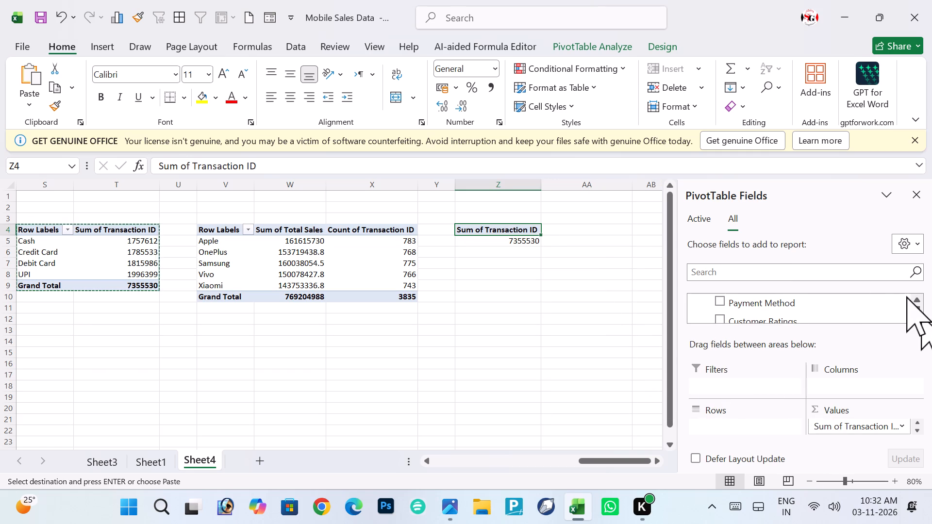
{"action": "left_click", "coordinate": [921, 314]}
{"action": "left_click", "coordinate": [921, 314]}
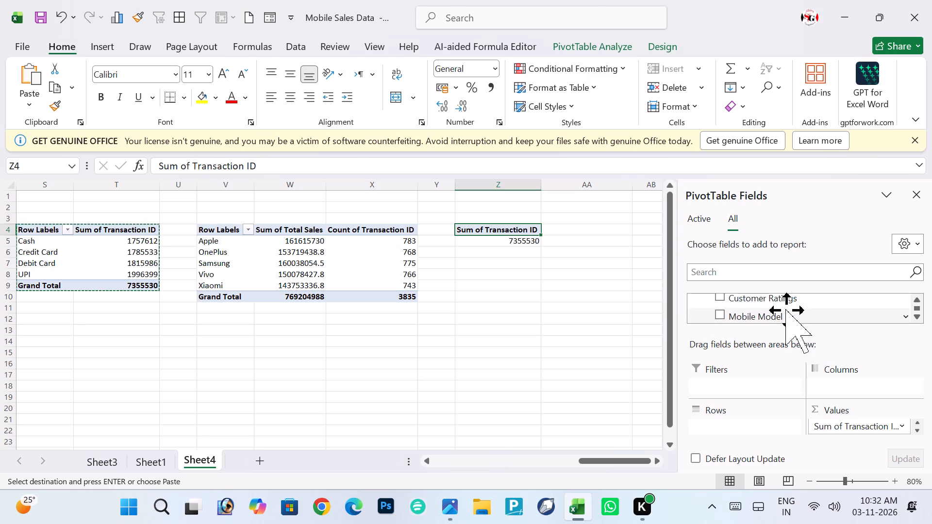
{"action": "left_click_drag", "start_coordinate": [785, 309], "coordinate": [736, 426]}
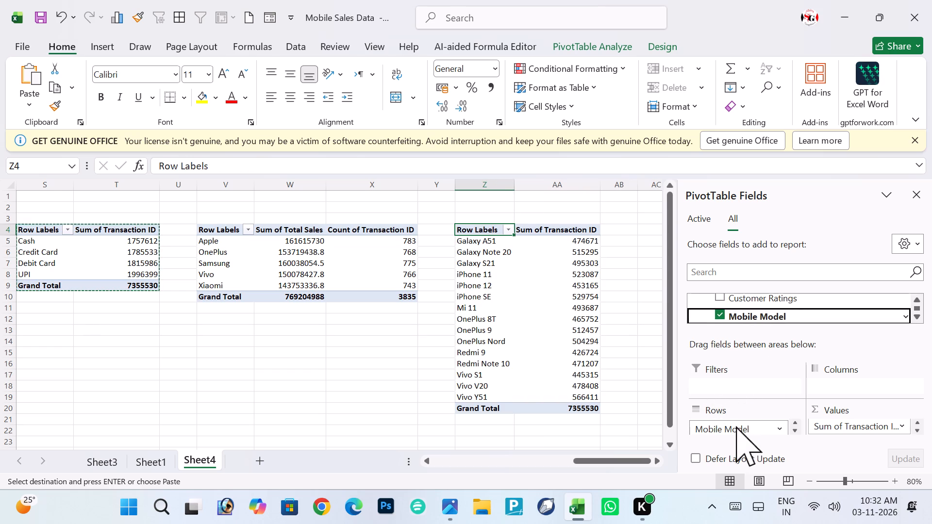
Replace the Transaction ID value field with Total Sales in the Mobile Model PivotTable at Z4.
{"action": "key", "text": "alt+Tab"}
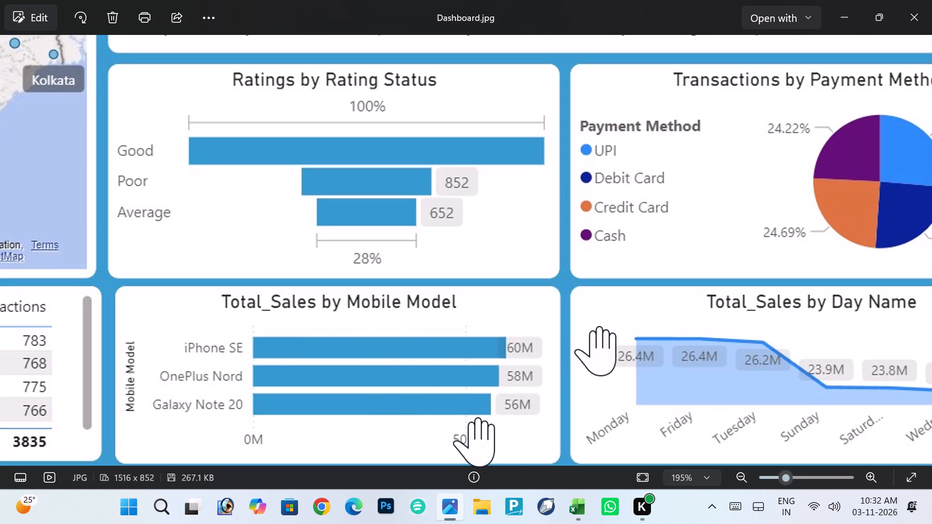
{"action": "key", "text": "alt+Tab"}
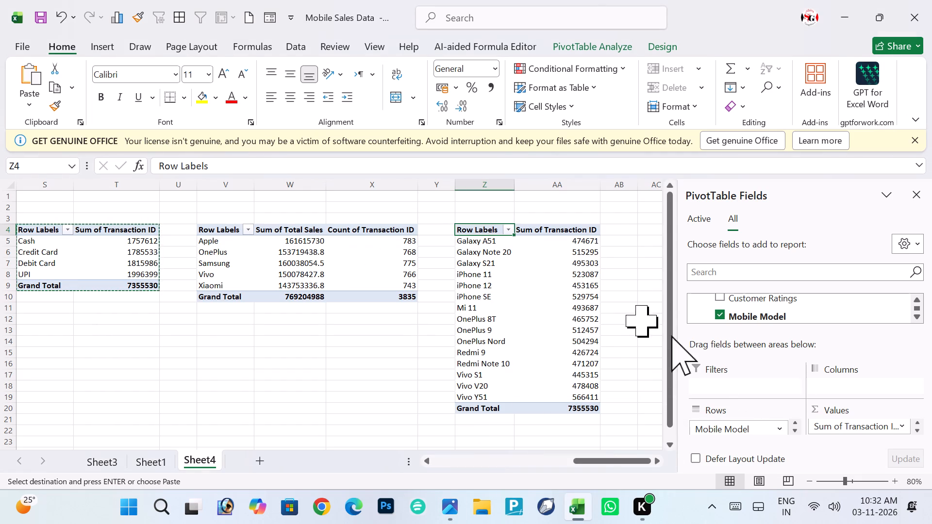
{"action": "left_click", "coordinate": [847, 426]}
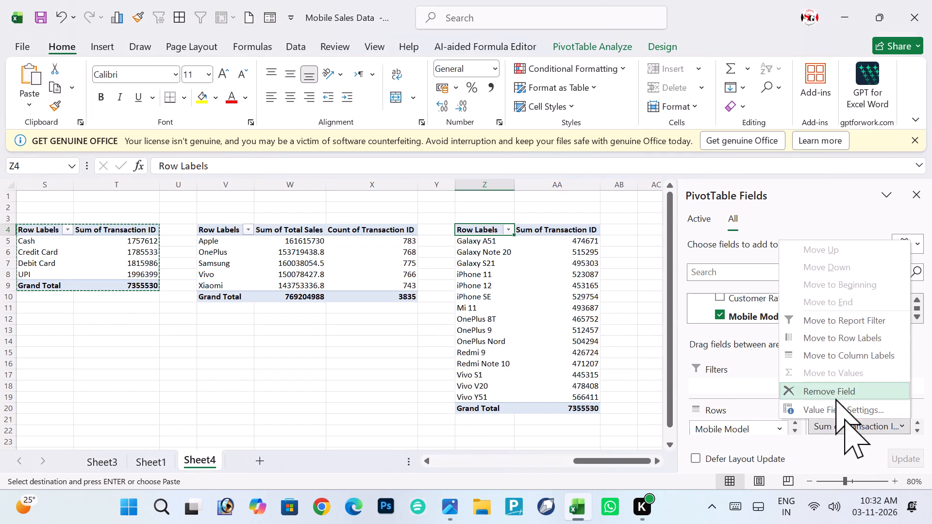
{"action": "left_click", "coordinate": [834, 392]}
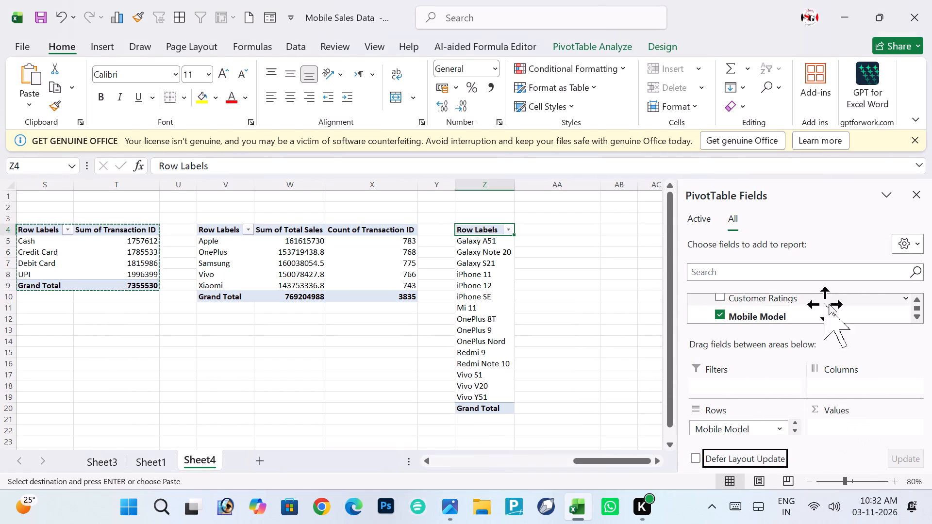
{"action": "triple_click", "coordinate": [917, 301]}
{"action": "triple_click", "coordinate": [917, 301]}
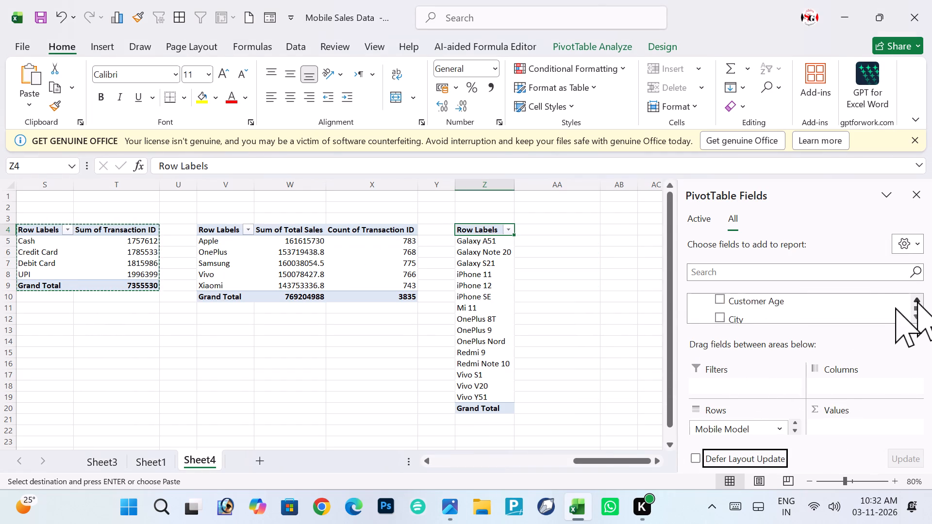
{"action": "triple_click", "coordinate": [917, 301]}
{"action": "double_click", "coordinate": [917, 301]}
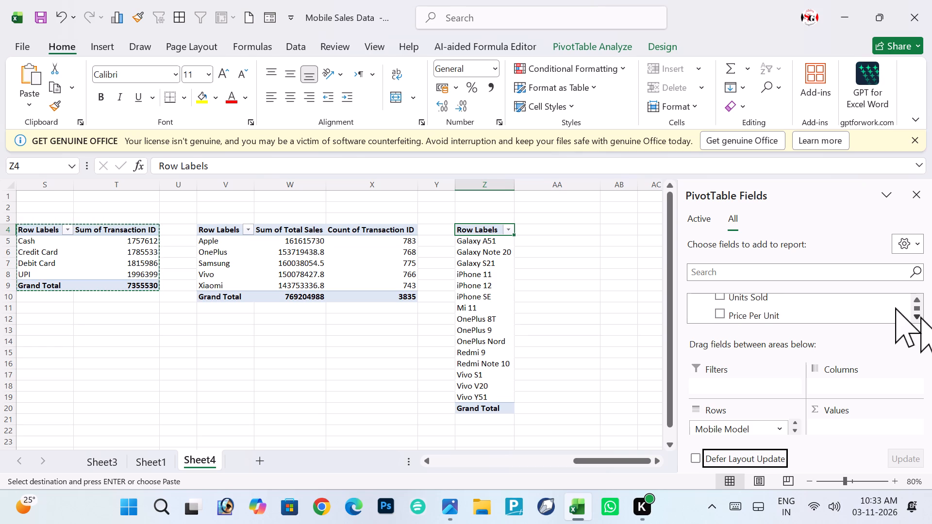
{"action": "double_click", "coordinate": [920, 316]}
{"action": "left_click_drag", "start_coordinate": [767, 310], "coordinate": [838, 431]}
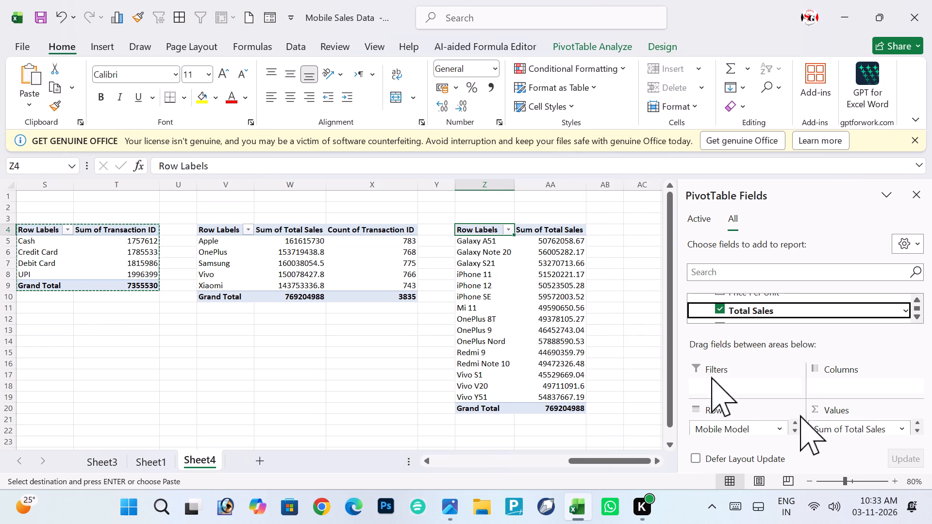
Check the dashboard's Total_Sales by Day Name chart, paste the copied Payment Method PivotTable at AD5, and widen columns AD and AE.
{"action": "scroll", "coordinate": [570, 339], "scroll_direction": "left", "scroll_amount": 1}
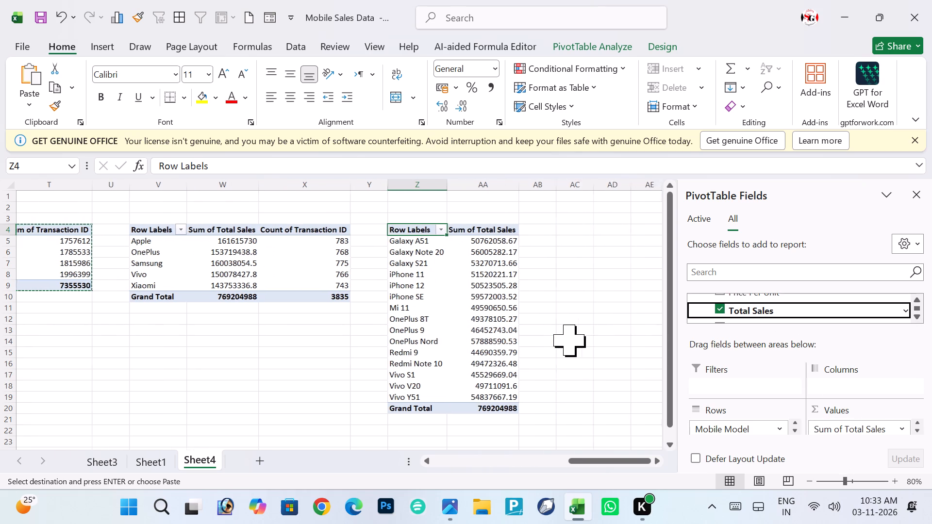
{"action": "scroll", "coordinate": [570, 339], "scroll_direction": "left", "scroll_amount": 2}
{"action": "key", "text": "alt+Tab"}
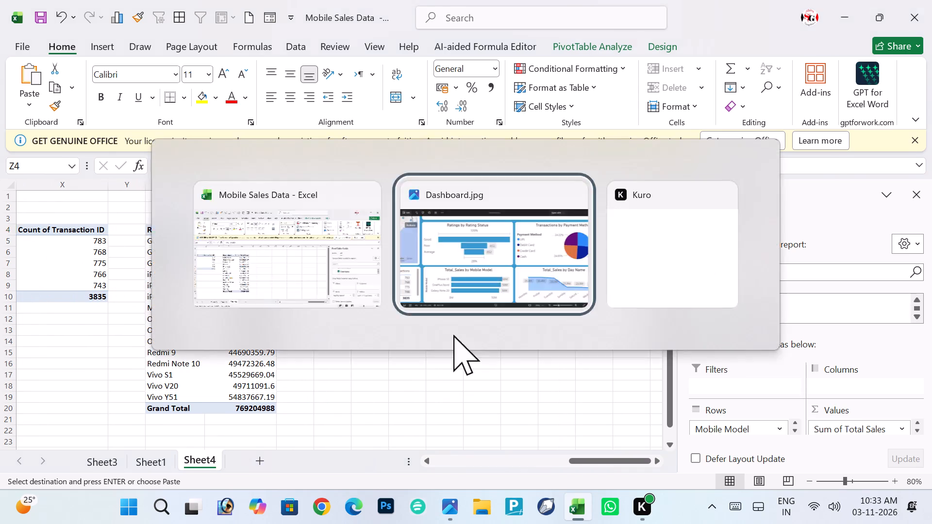
{"action": "left_click_drag", "start_coordinate": [633, 310], "coordinate": [359, 290]}
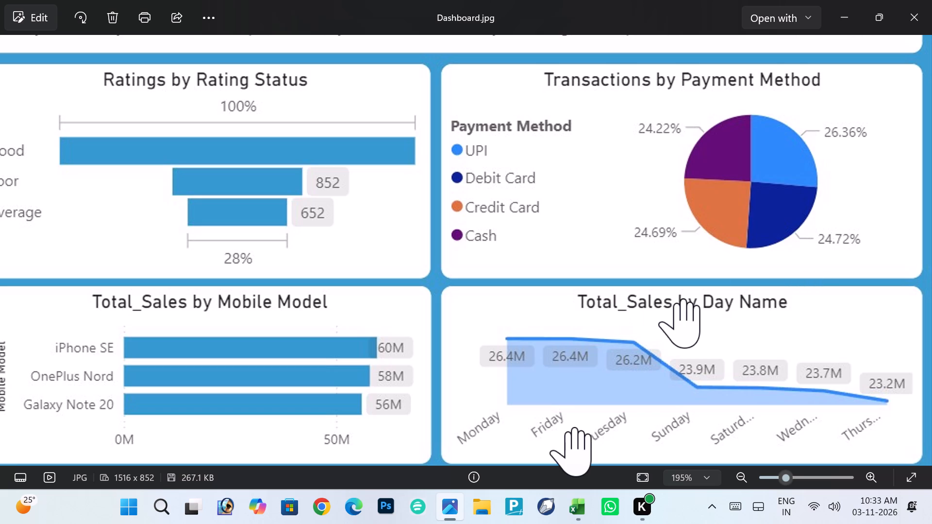
{"action": "key", "text": "alt+Tab"}
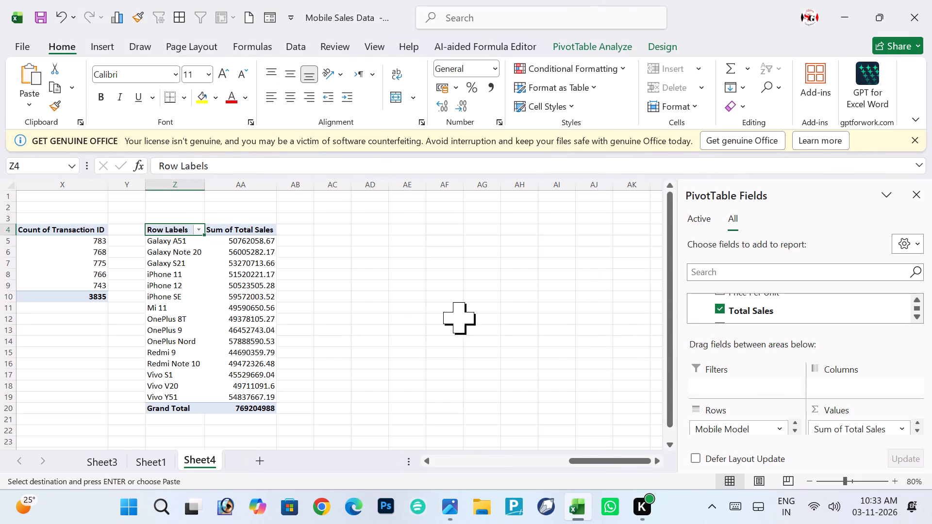
{"action": "left_click", "coordinate": [445, 293]}
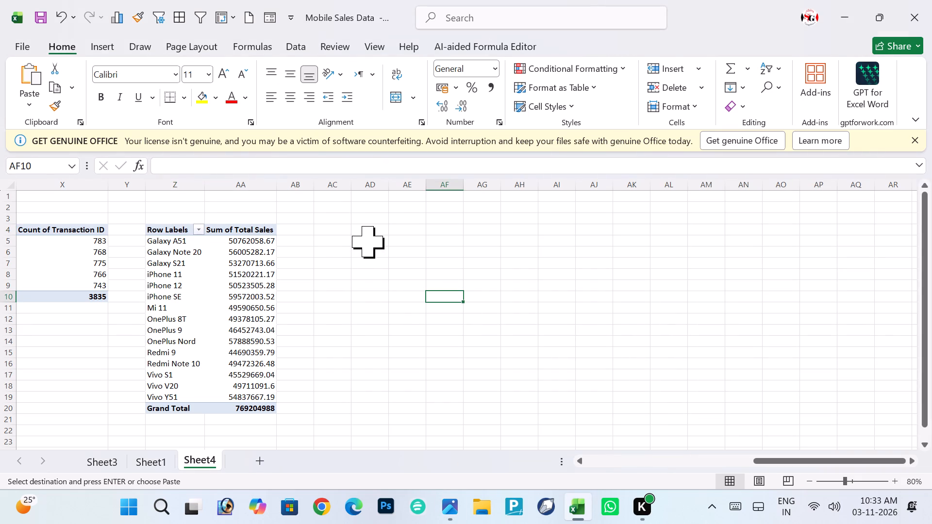
{"action": "left_click", "coordinate": [368, 240]}
{"action": "key", "text": "ctrl+v"}
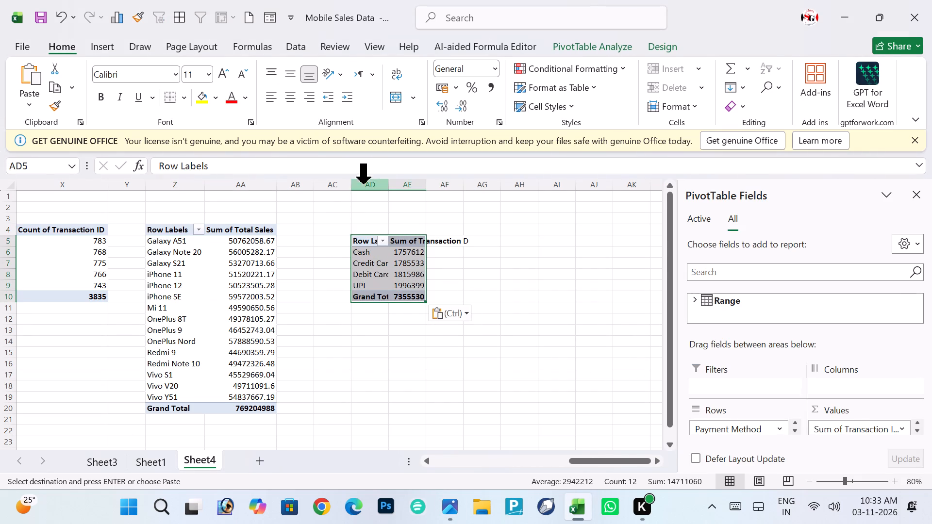
{"action": "left_click_drag", "start_coordinate": [383, 186], "coordinate": [428, 183]}
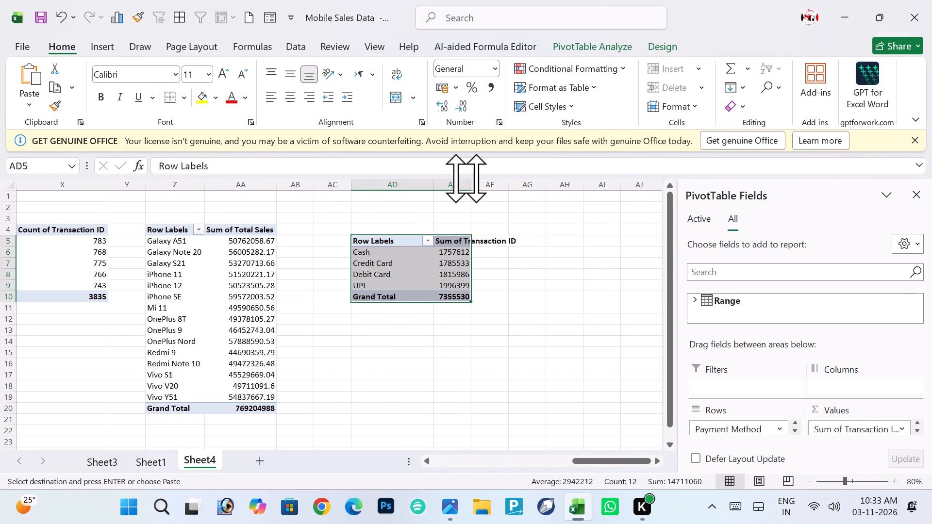
{"action": "left_click_drag", "start_coordinate": [473, 183], "coordinate": [532, 193]}
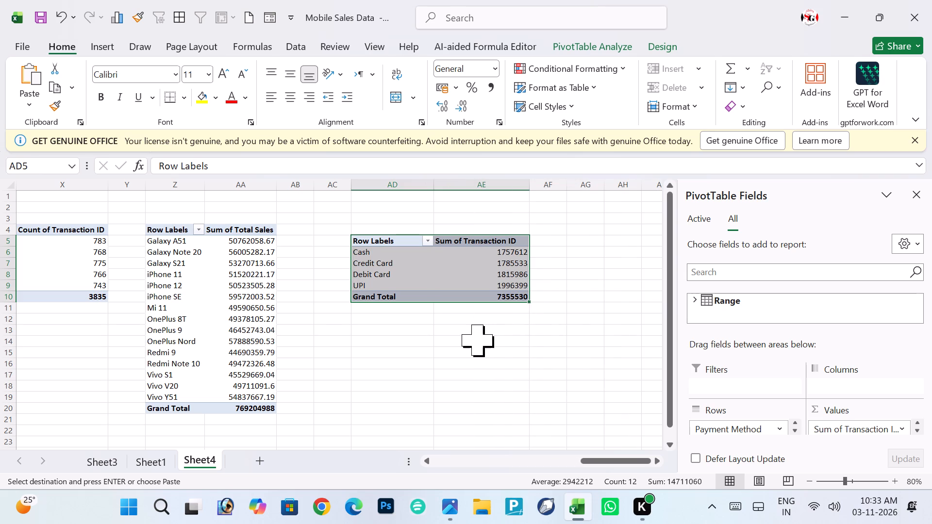
Remove the Payment Method field from the rows of the PivotTable at AD5.
{"action": "left_click", "coordinate": [477, 340]}
{"action": "left_click", "coordinate": [383, 256]}
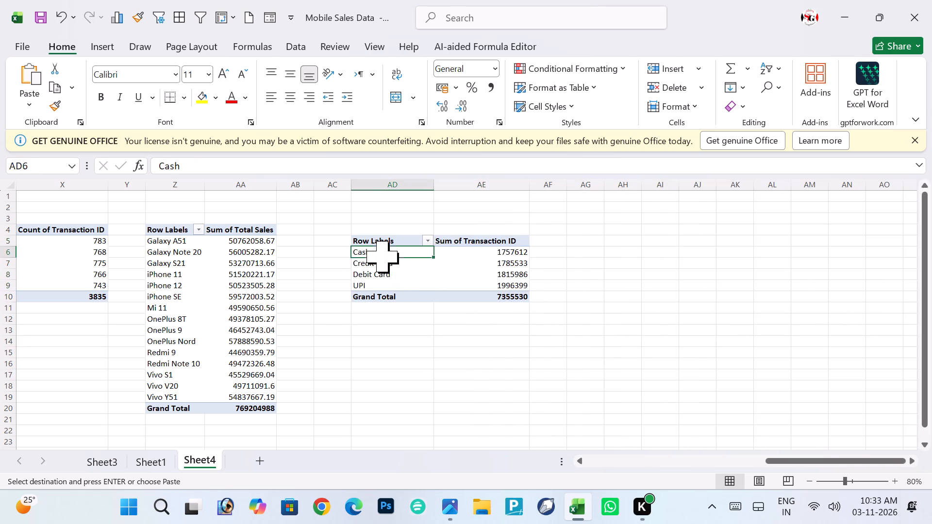
{"action": "left_click", "coordinate": [724, 429]}
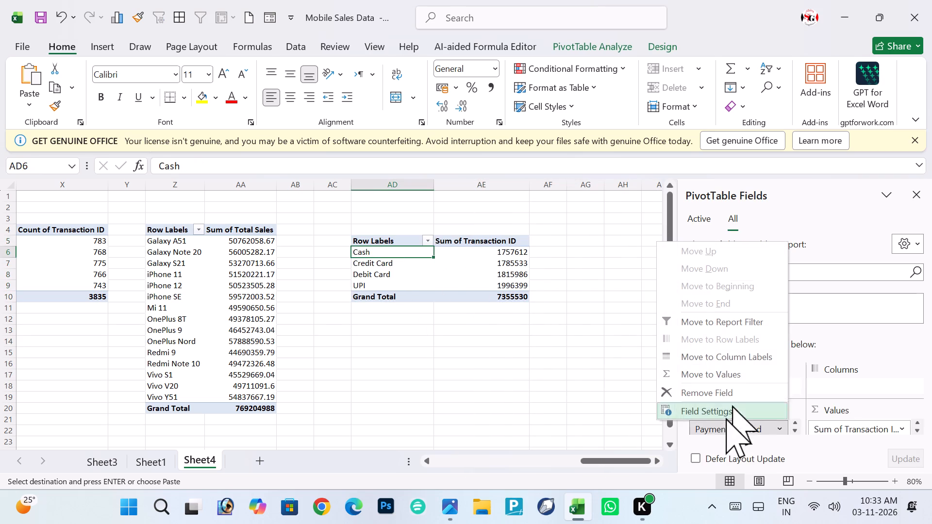
{"action": "left_click", "coordinate": [728, 385]}
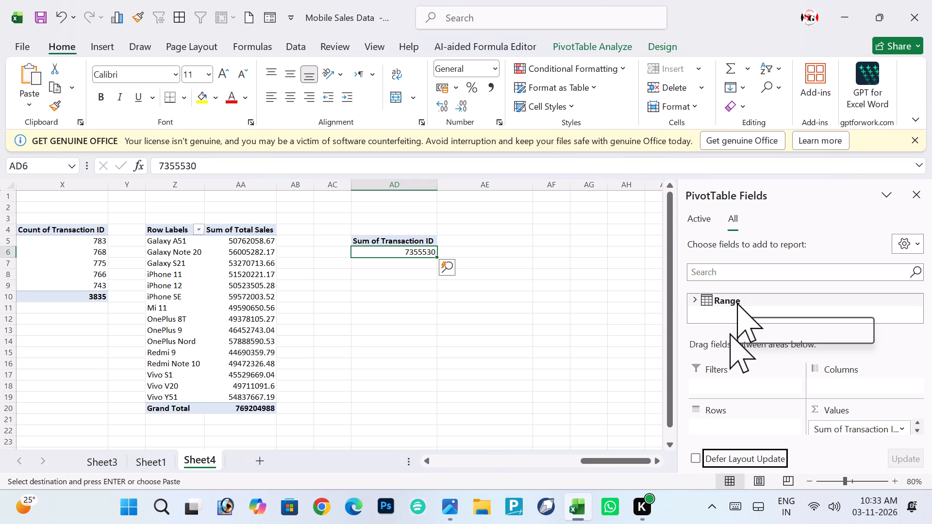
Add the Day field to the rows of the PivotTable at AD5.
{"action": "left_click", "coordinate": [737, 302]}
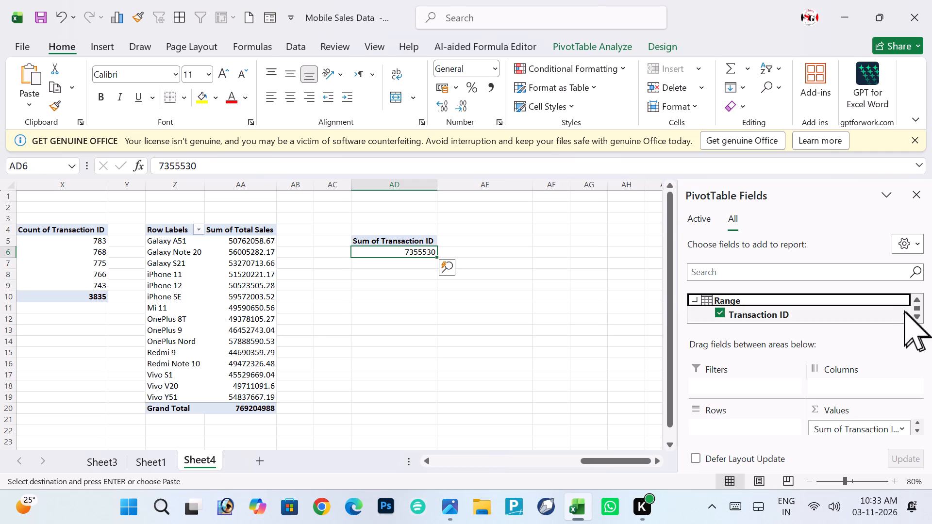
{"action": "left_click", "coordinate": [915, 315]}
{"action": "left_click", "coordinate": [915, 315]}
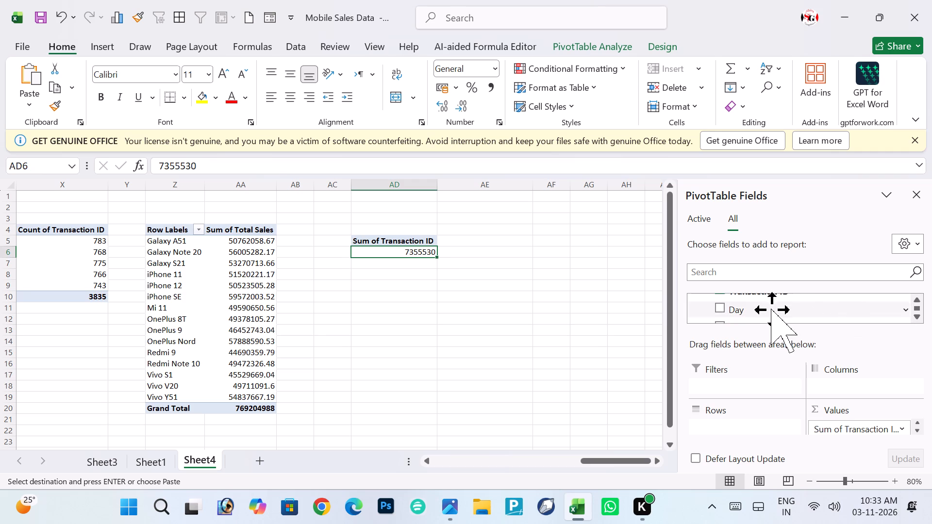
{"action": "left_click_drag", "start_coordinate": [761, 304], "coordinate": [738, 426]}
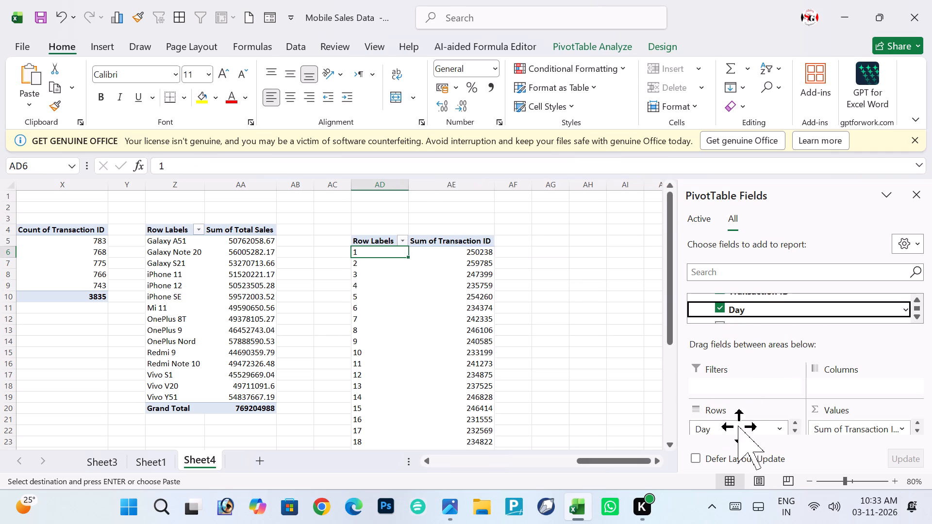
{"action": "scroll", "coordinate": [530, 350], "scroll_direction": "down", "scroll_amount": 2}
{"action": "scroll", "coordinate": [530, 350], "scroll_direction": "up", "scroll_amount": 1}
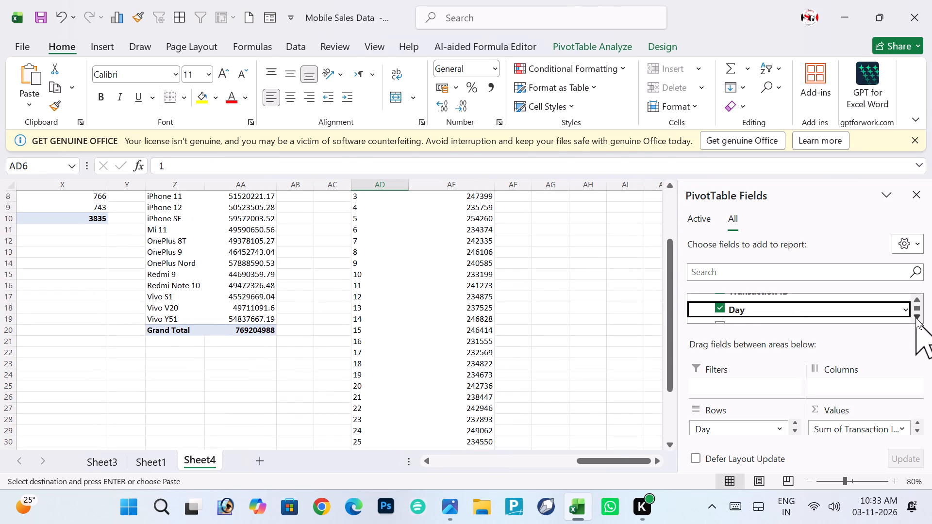
Replace the Day field with Day Name in the rows of the PivotTable at AD5.
{"action": "left_click", "coordinate": [915, 317]}
{"action": "left_click", "coordinate": [915, 317]}
{"action": "left_click", "coordinate": [915, 317]}
{"action": "left_click", "coordinate": [915, 317]}
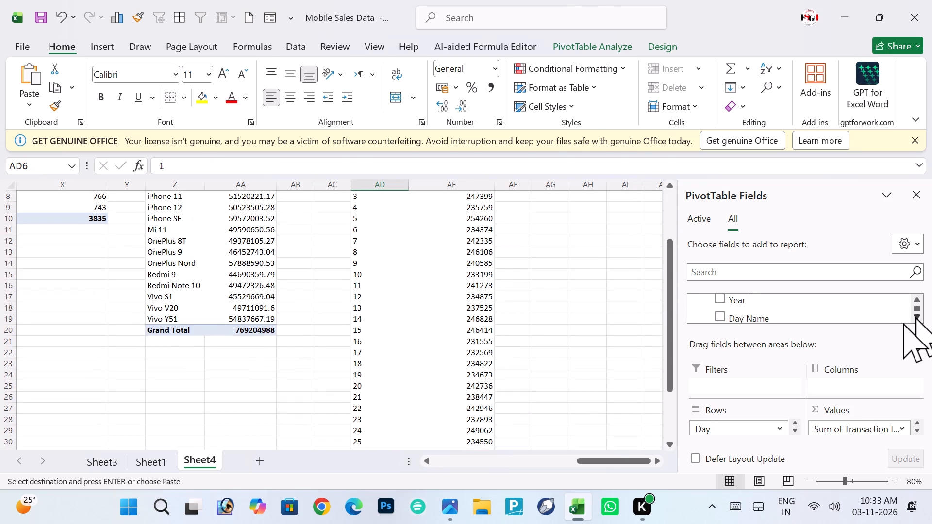
{"action": "left_click", "coordinate": [915, 317]}
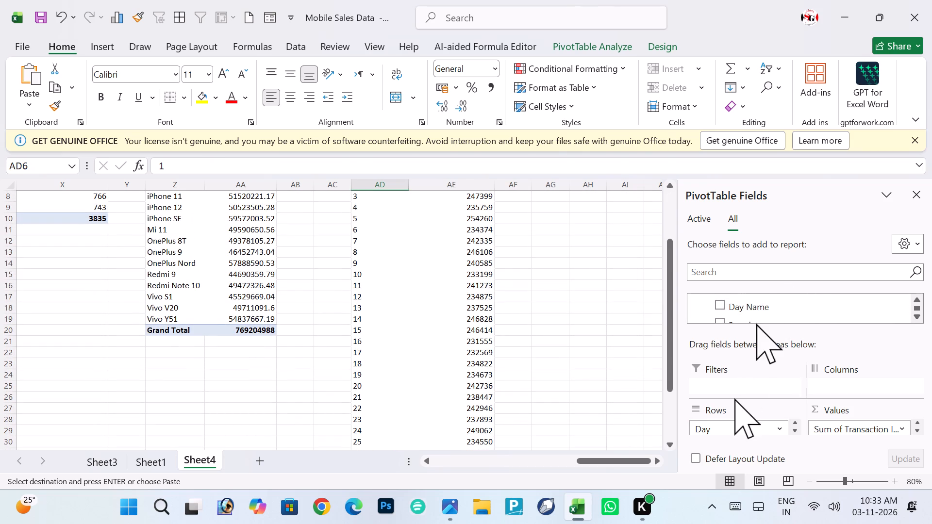
{"action": "left_click", "coordinate": [739, 428]}
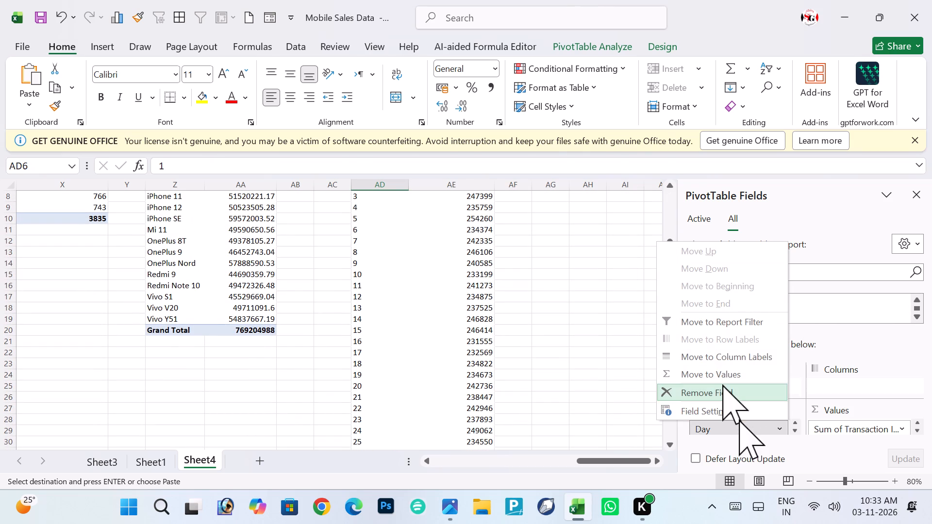
{"action": "left_click", "coordinate": [722, 384]}
{"action": "left_click_drag", "start_coordinate": [754, 313], "coordinate": [751, 320]}
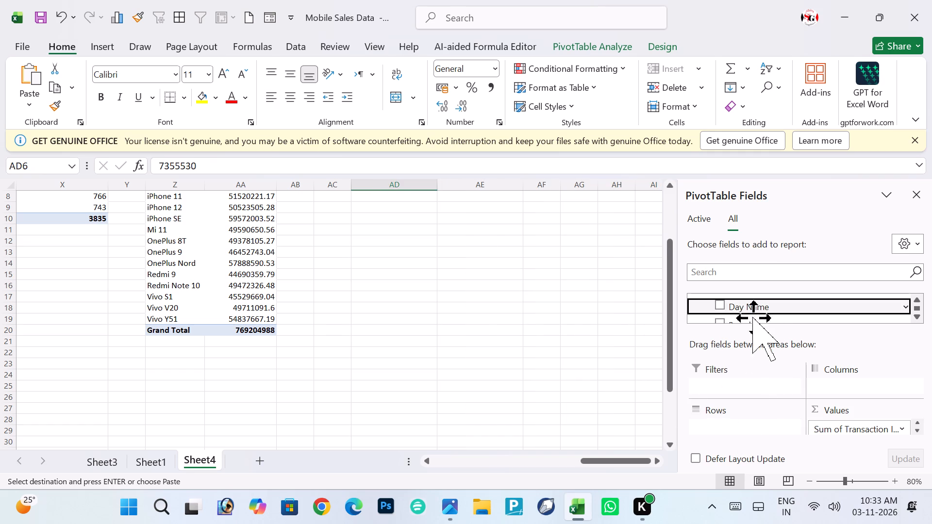
{"action": "left_click_drag", "start_coordinate": [751, 320], "coordinate": [740, 433]}
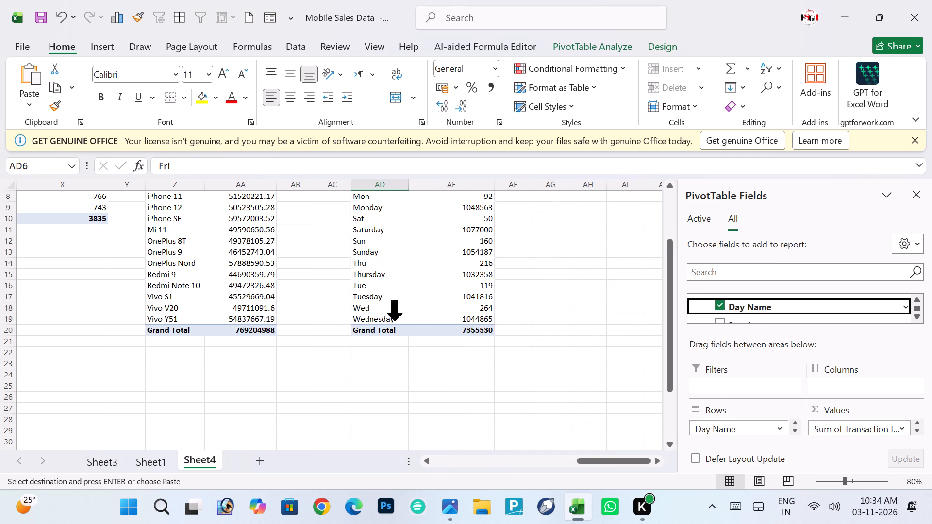
Replace the Transaction ID value field with Total Sales in the Day Name PivotTable at AD5.
{"action": "scroll", "coordinate": [397, 334], "scroll_direction": "up", "scroll_amount": 1}
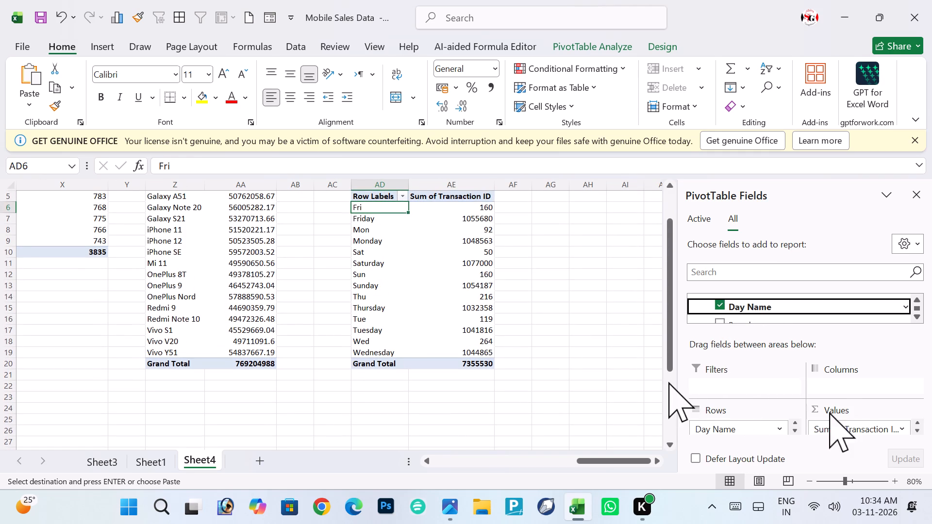
{"action": "left_click", "coordinate": [856, 428]}
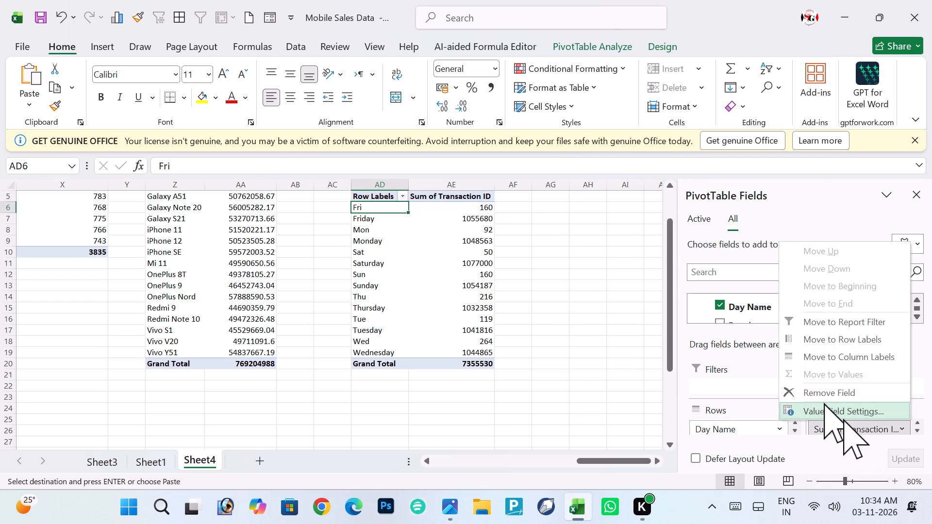
{"action": "left_click", "coordinate": [821, 393]}
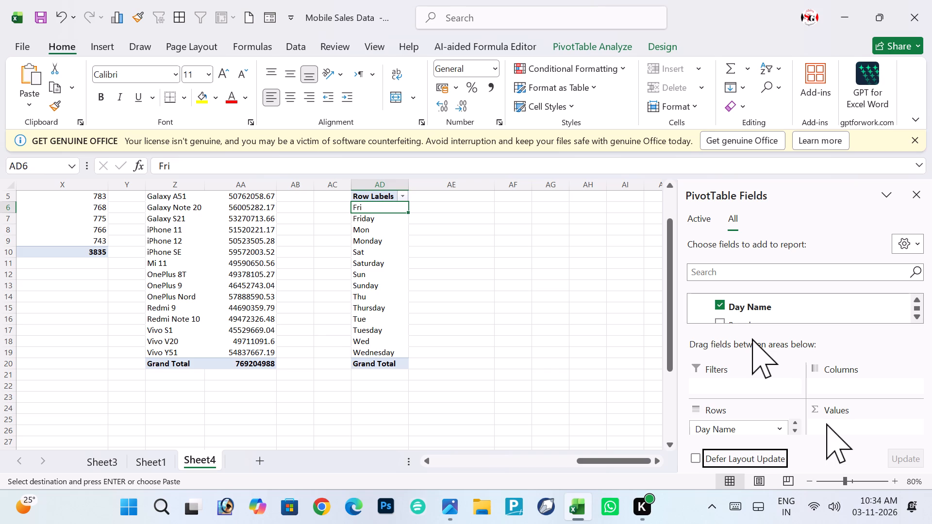
{"action": "triple_click", "coordinate": [915, 316]}
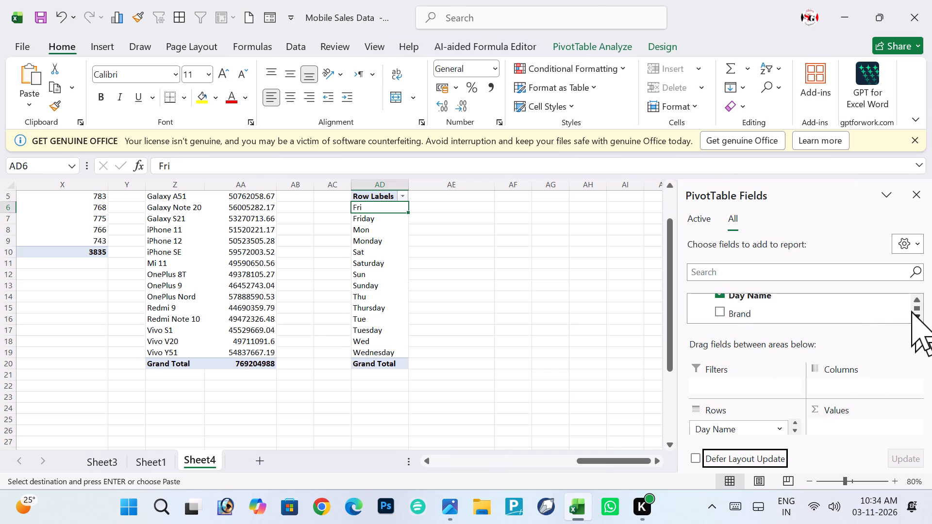
{"action": "left_click", "coordinate": [915, 316]}
{"action": "left_click", "coordinate": [915, 316]}
{"action": "left_click", "coordinate": [915, 316]}
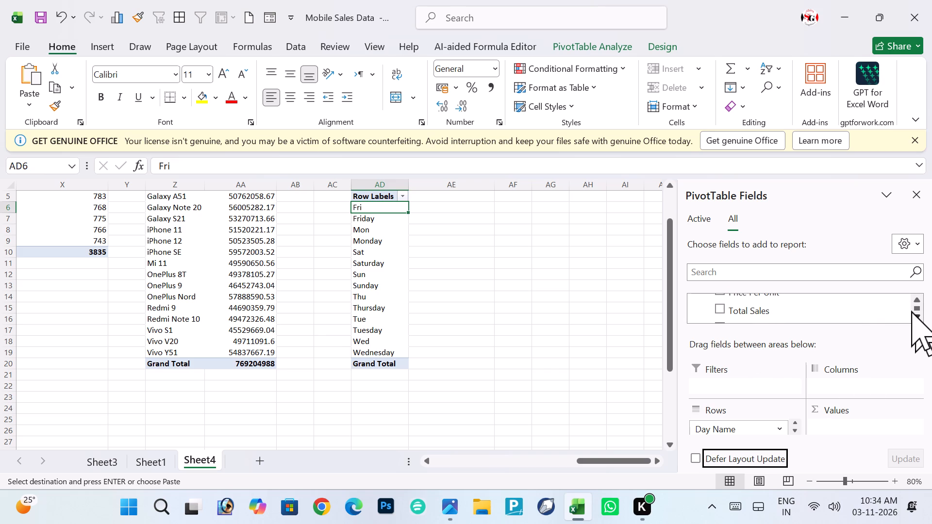
{"action": "left_click_drag", "start_coordinate": [765, 308], "coordinate": [865, 430]}
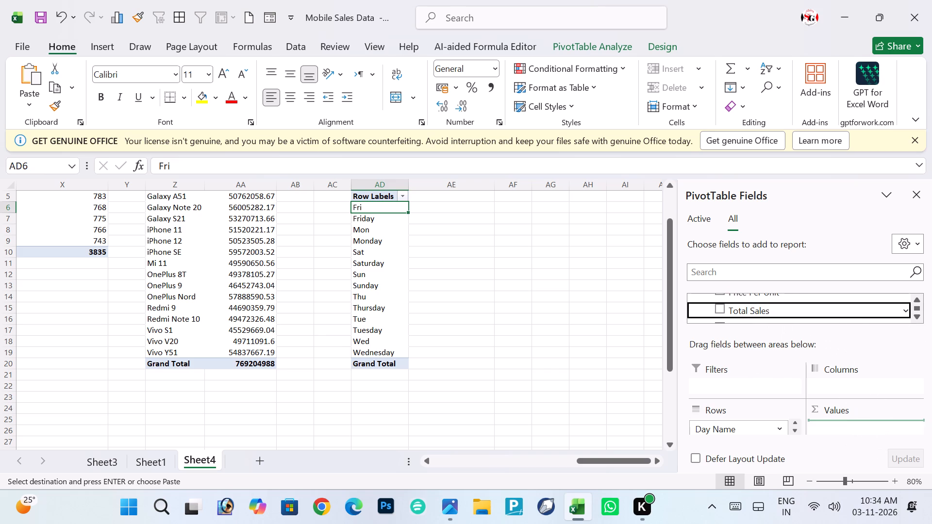
{"action": "left_click_drag", "start_coordinate": [865, 430], "coordinate": [864, 429]}
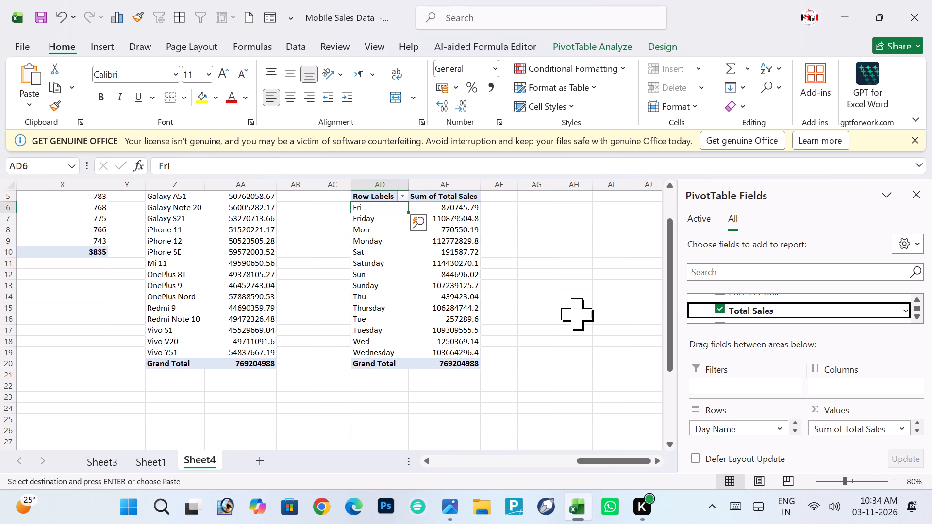
{"action": "left_click", "coordinate": [575, 312]}
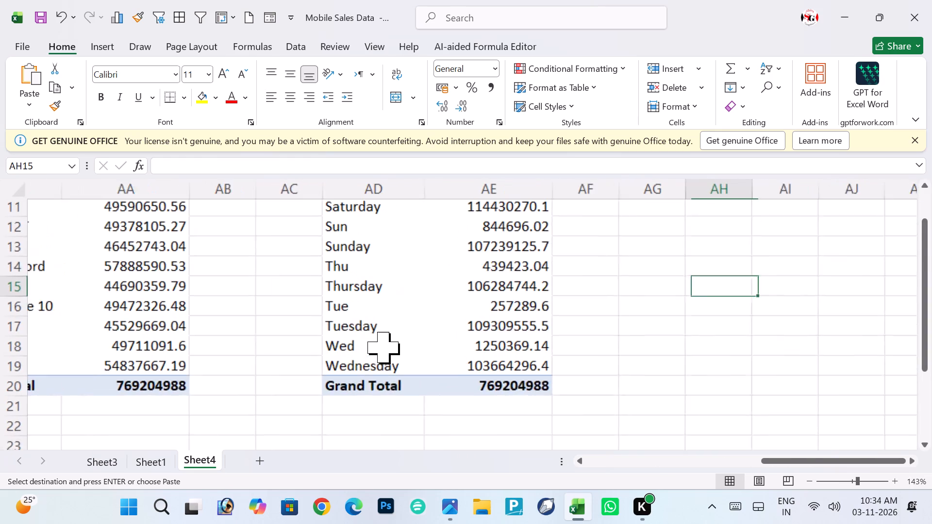
Compare the Day Name PivotTable with the visuals and month buttons in the Dashboard.jpg reference image.
{"action": "scroll", "coordinate": [384, 346], "scroll_direction": "up", "scroll_amount": 1}
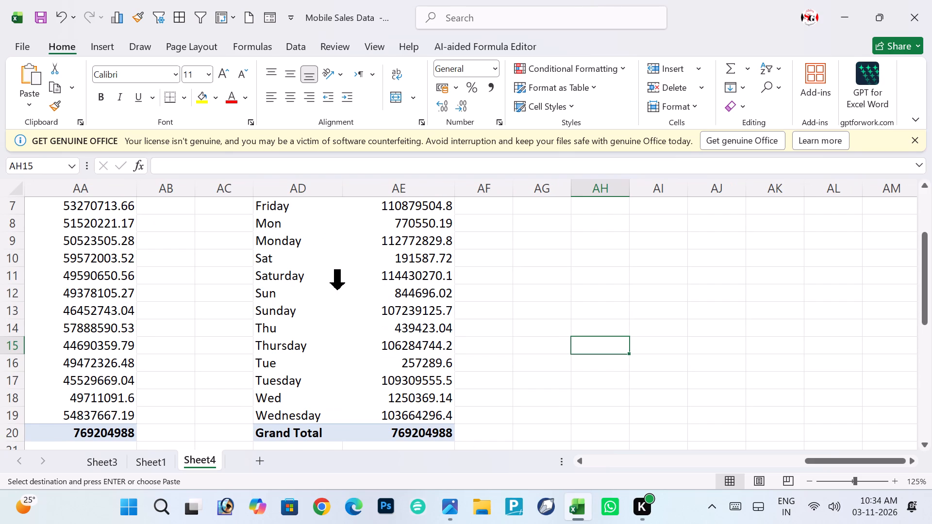
{"action": "scroll", "coordinate": [342, 300], "scroll_direction": "up", "scroll_amount": 1}
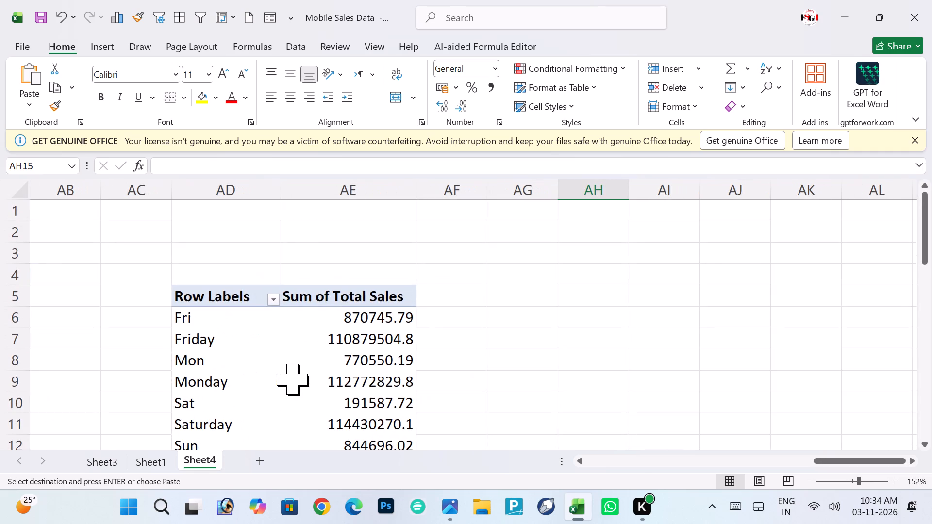
{"action": "key", "text": "alt+Tab"}
{"action": "scroll", "coordinate": [458, 293], "scroll_direction": "down", "scroll_amount": 8, "text": "ctrl"}
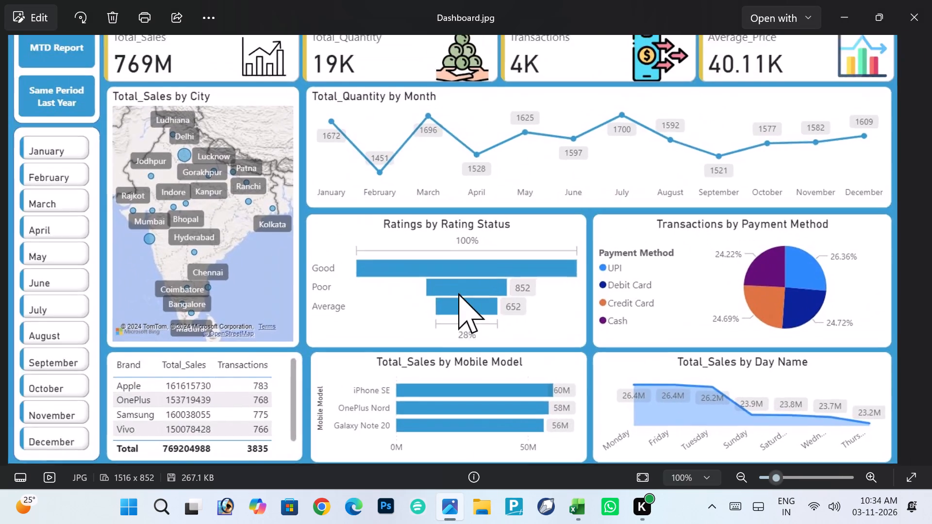
{"action": "scroll", "coordinate": [458, 293], "scroll_direction": "down", "scroll_amount": 1, "text": "ctrl"}
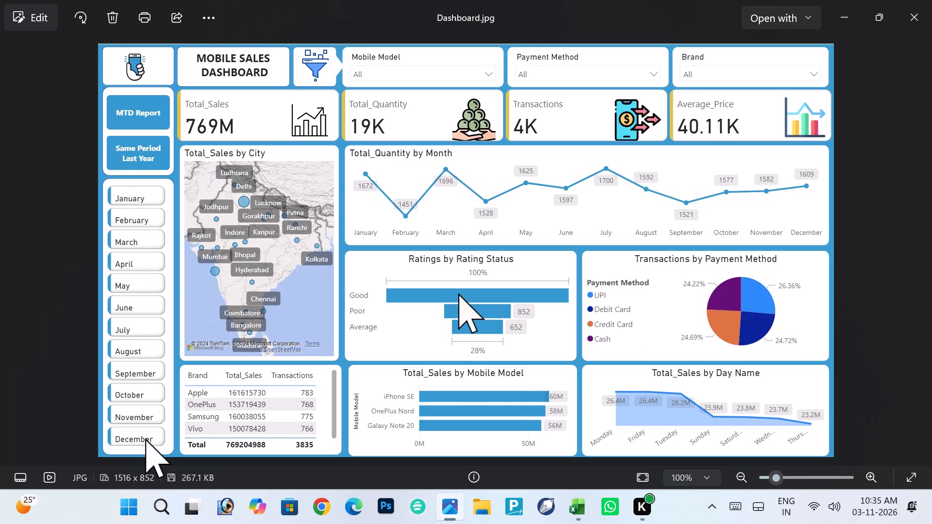
{"action": "key", "text": "alt+Tab"}
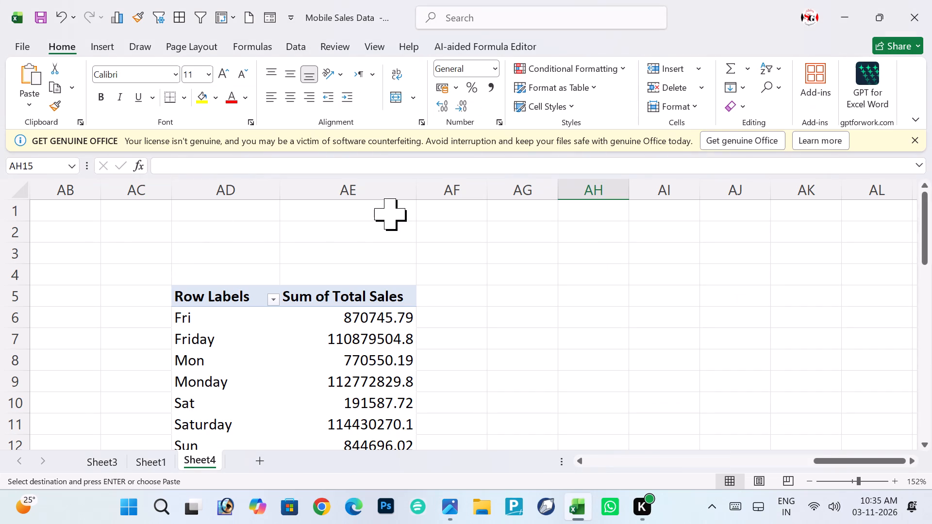
Paste the copied Payment Method PivotTable at cell AG3 on Sheet4.
{"action": "left_click", "coordinate": [388, 333]}
{"action": "scroll", "coordinate": [388, 333], "scroll_direction": "left", "scroll_amount": 1}
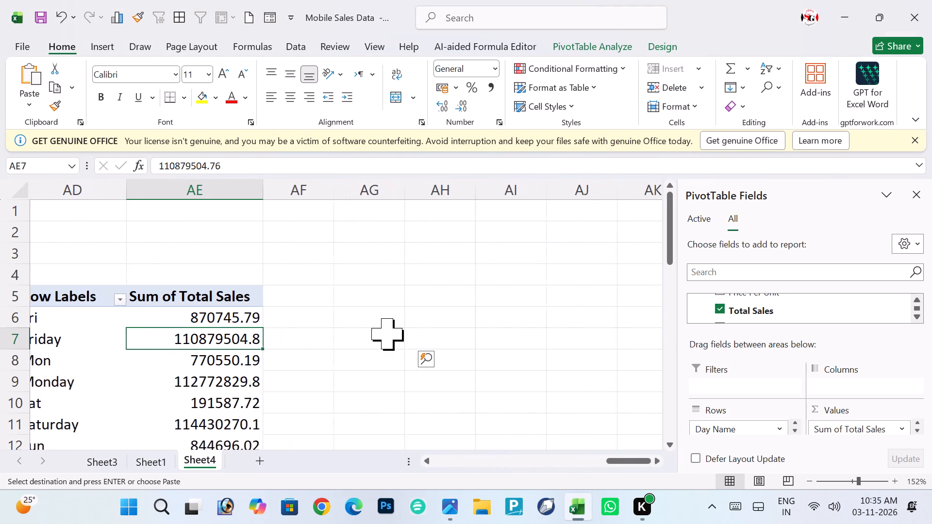
{"action": "scroll", "coordinate": [388, 333], "scroll_direction": "left", "scroll_amount": 1}
{"action": "left_click", "coordinate": [382, 256]}
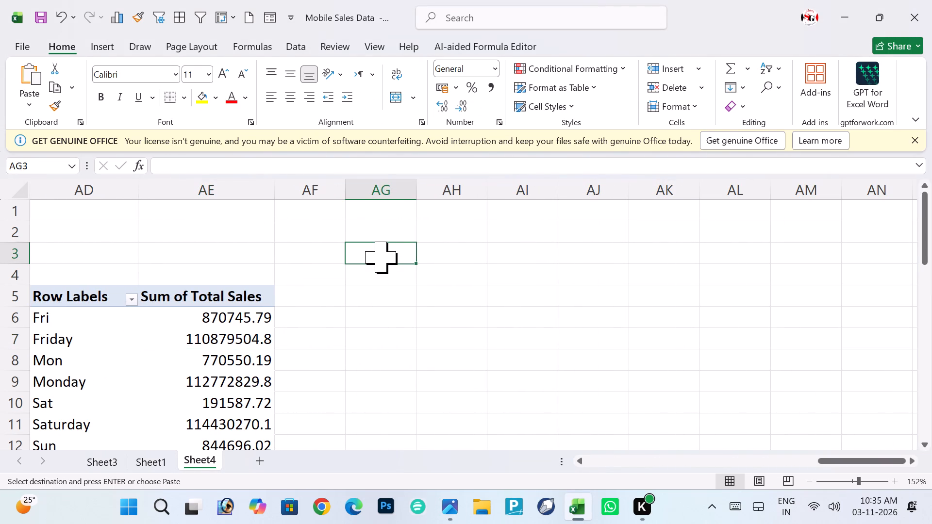
{"action": "key", "text": "ctrl+v"}
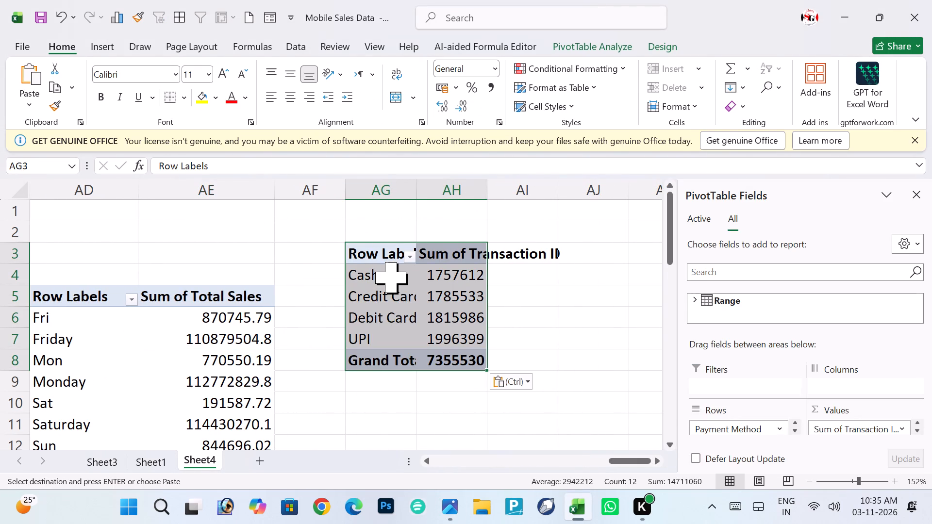
Remove the Payment Method field from the rows of the PivotTable at AG3.
{"action": "left_click", "coordinate": [392, 278]}
{"action": "left_click", "coordinate": [693, 298]}
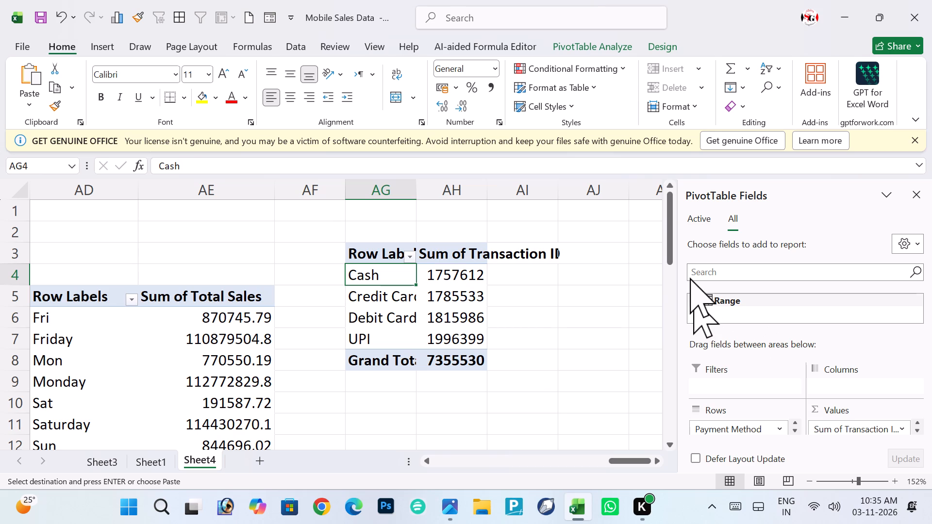
{"action": "scroll", "coordinate": [775, 310], "scroll_direction": "down", "scroll_amount": 1}
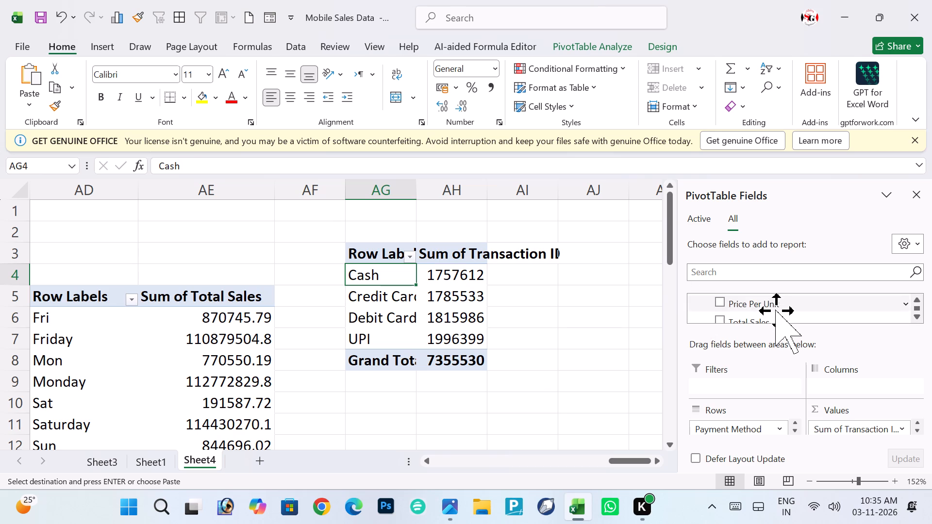
{"action": "scroll", "coordinate": [775, 310], "scroll_direction": "down", "scroll_amount": 1}
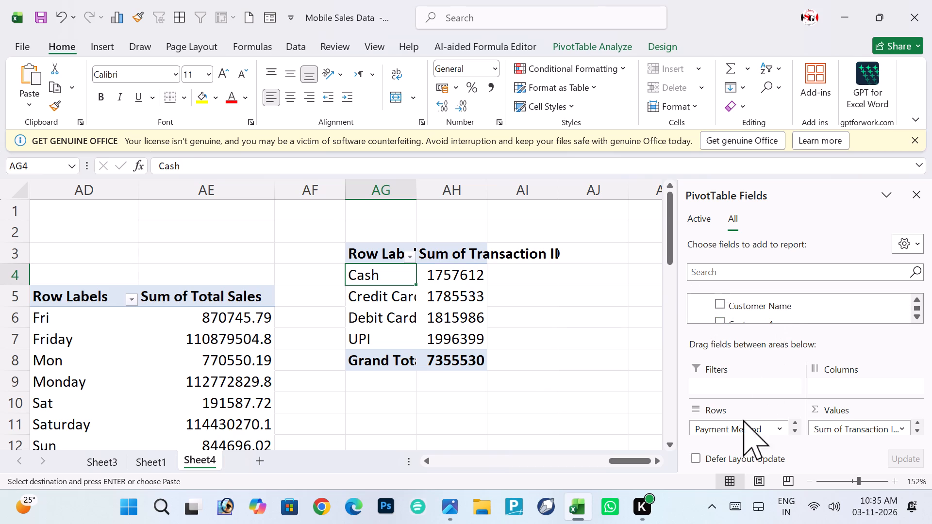
{"action": "left_click", "coordinate": [740, 434]}
{"action": "left_click", "coordinate": [725, 390]}
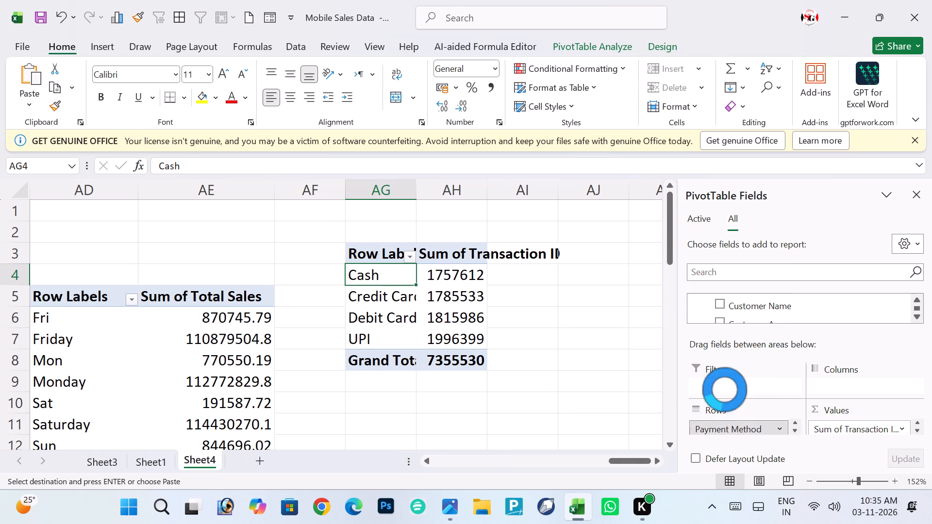
Add the Month field to the rows of the PivotTable at AG3.
{"action": "triple_click", "coordinate": [916, 296]}
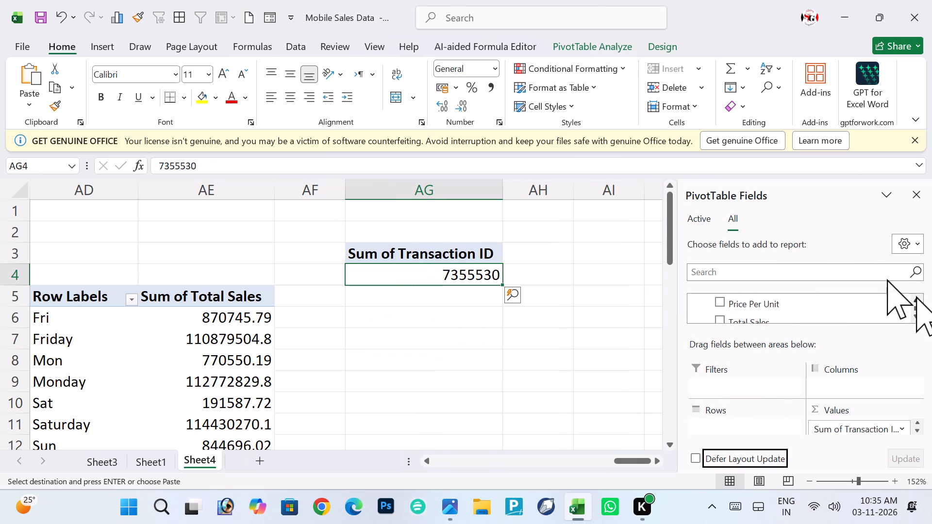
{"action": "triple_click", "coordinate": [916, 296]}
{"action": "left_click", "coordinate": [916, 296]}
{"action": "left_click", "coordinate": [916, 296]}
{"action": "left_click", "coordinate": [916, 296]}
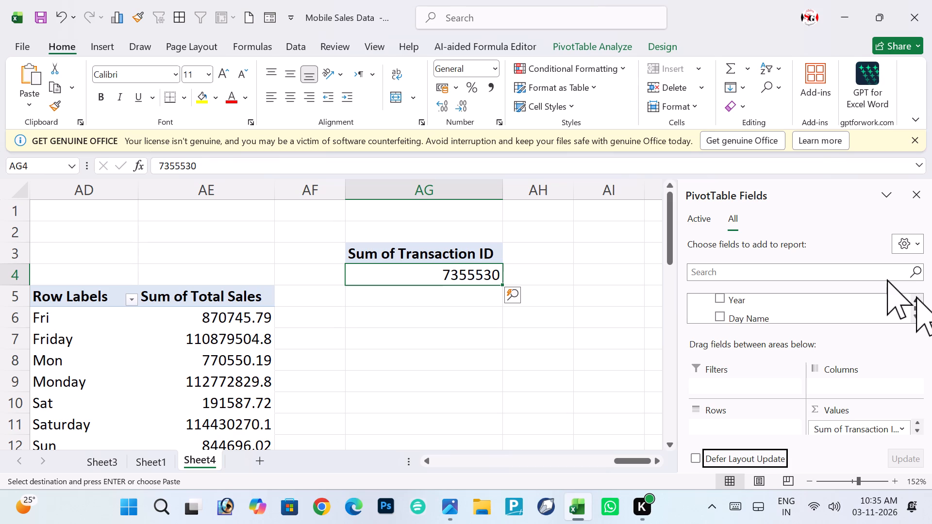
{"action": "left_click", "coordinate": [916, 296]}
{"action": "left_click", "coordinate": [916, 296]}
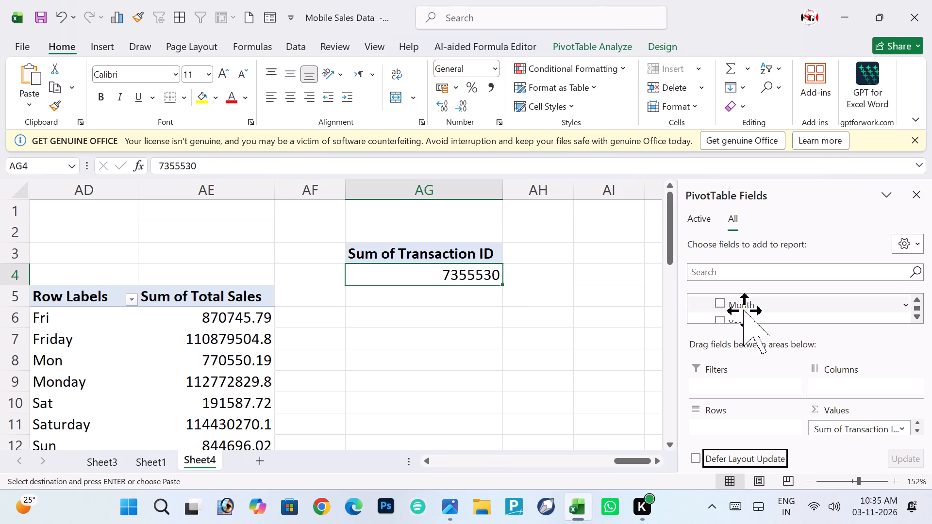
{"action": "left_click_drag", "start_coordinate": [743, 310], "coordinate": [727, 426]}
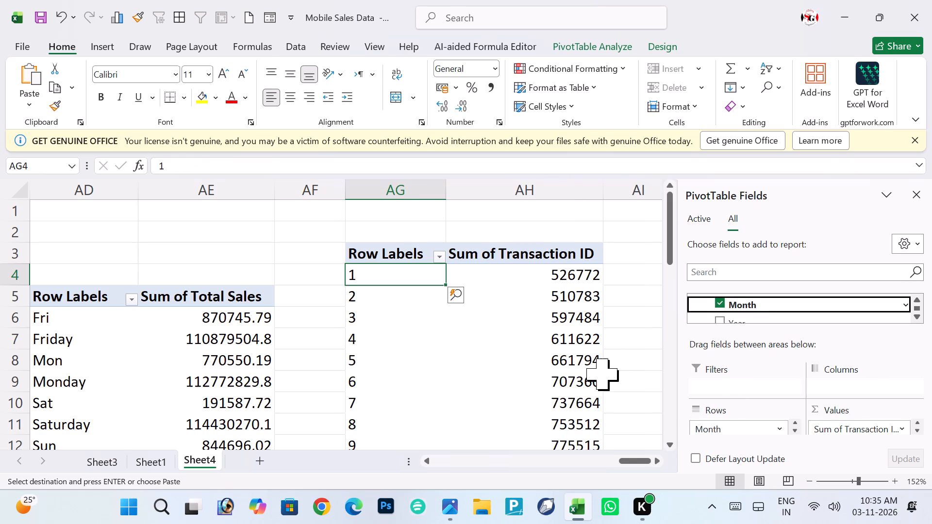
Remove the Sum of Transaction ID value field from the Month PivotTable at AG3.
{"action": "left_click", "coordinate": [831, 426]}
{"action": "right_click", "coordinate": [831, 426]}
{"action": "left_click", "coordinate": [831, 426]}
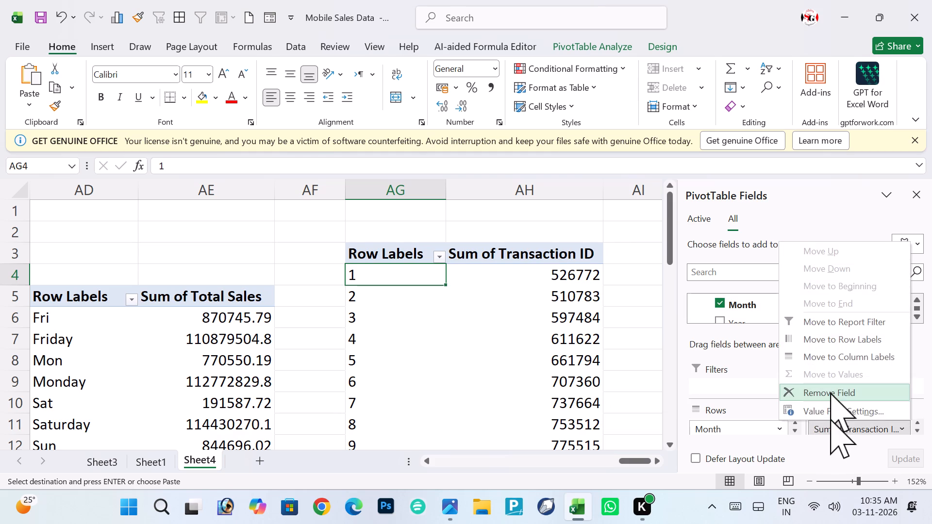
{"action": "left_click", "coordinate": [830, 390]}
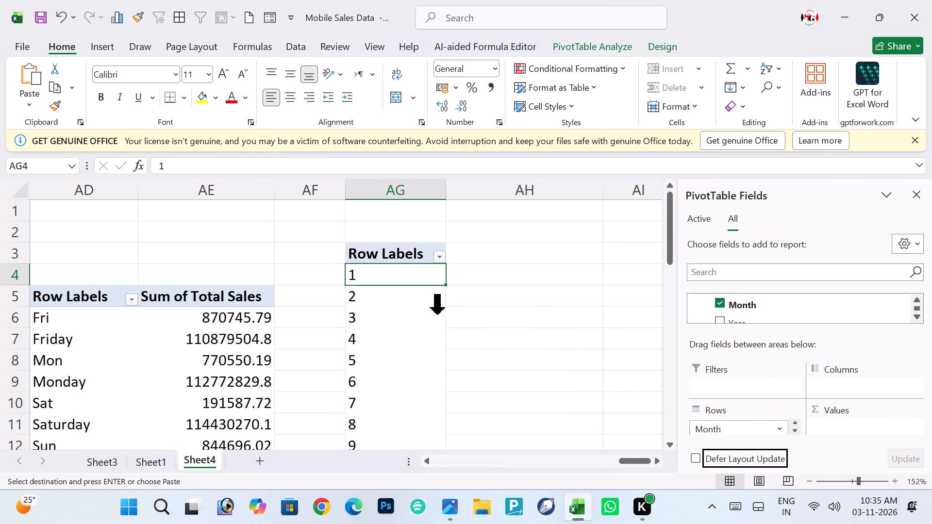
Review the PivotTables across Sheet4 against the Dashboard.jpg reference image.
{"action": "key", "text": "alt+Tab"}
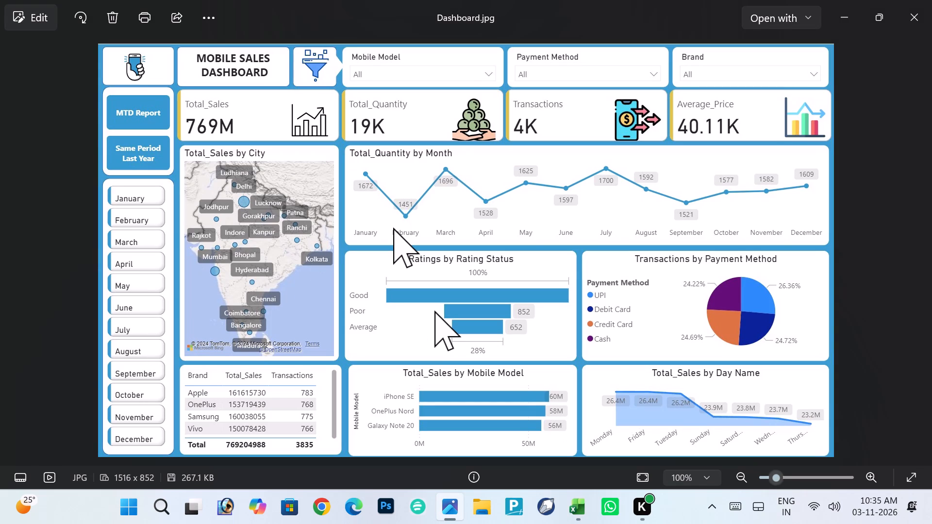
{"action": "key", "text": "alt+Tab"}
{"action": "scroll", "coordinate": [436, 292], "scroll_direction": "right", "scroll_amount": 2}
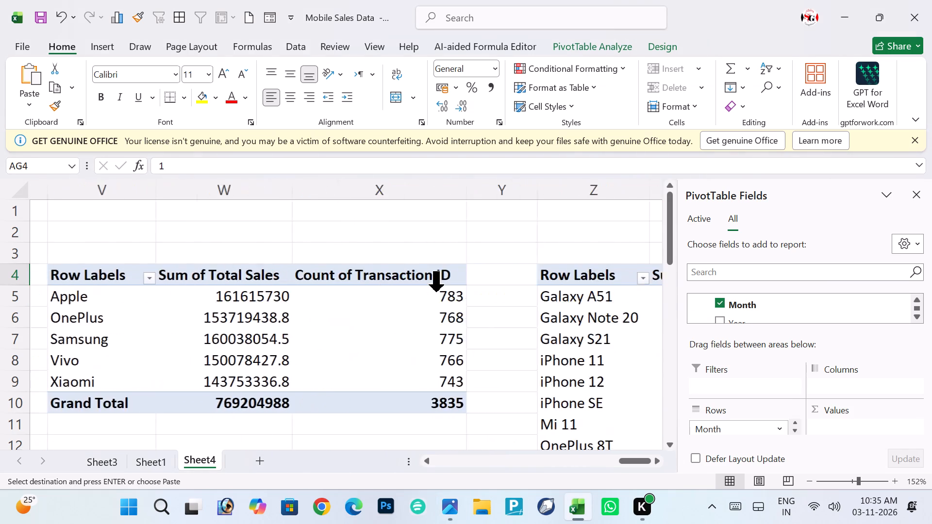
{"action": "scroll", "coordinate": [436, 292], "scroll_direction": "right", "scroll_amount": 3}
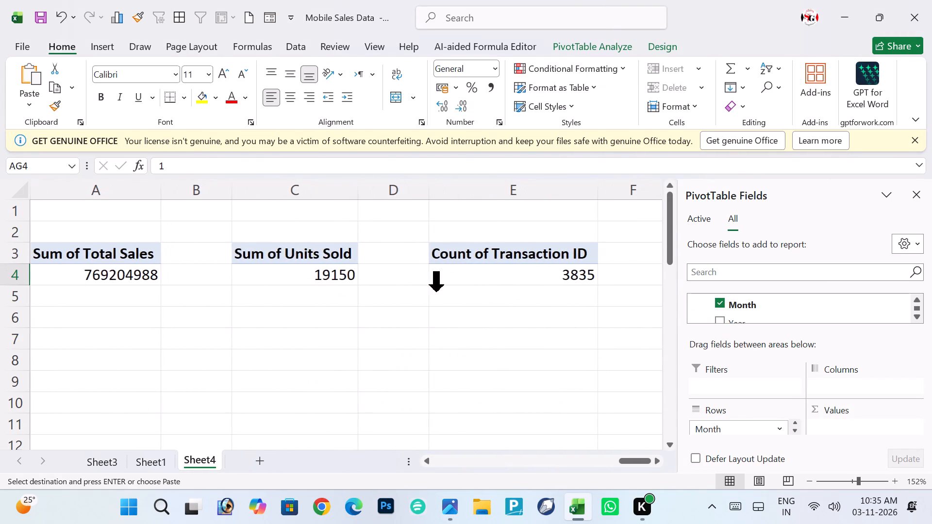
{"action": "key", "text": "alt+Tab"}
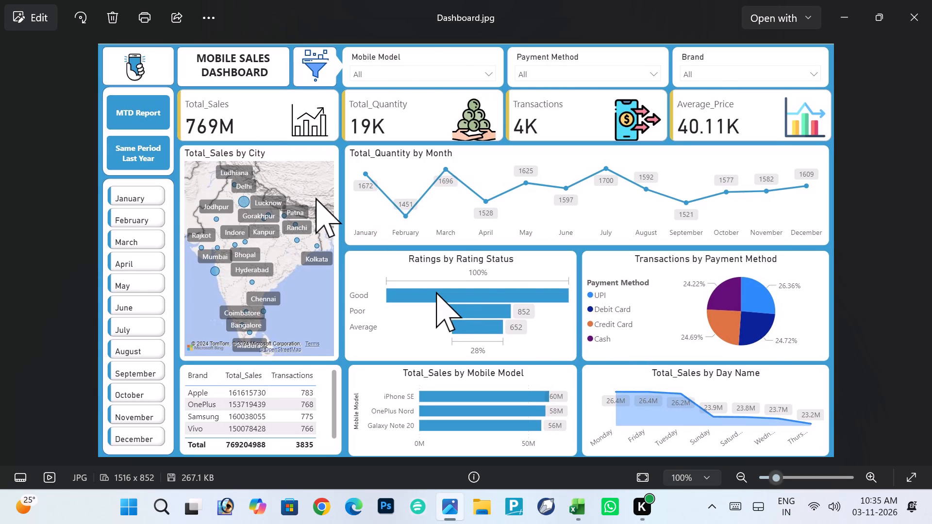
{"action": "key", "text": "alt+Tab"}
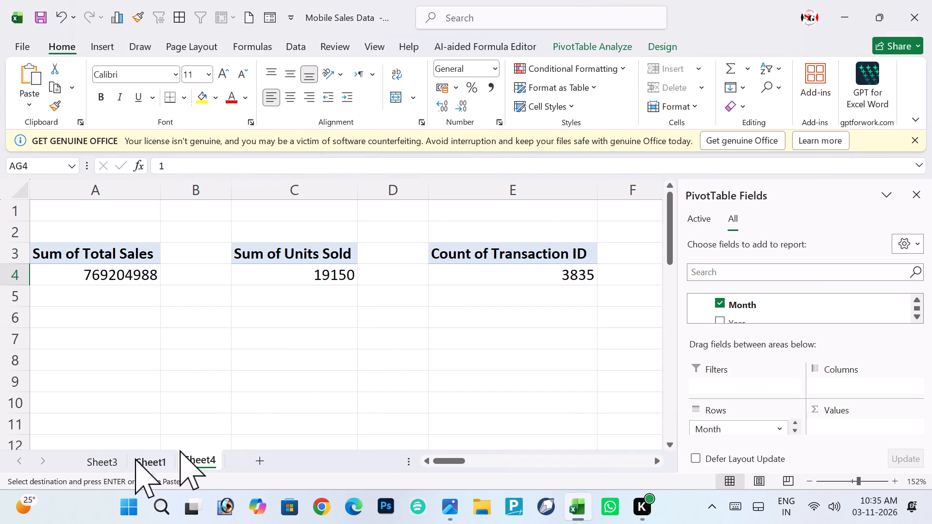
Add a new worksheet after Sheet3 and name it DASHBOARD.
{"action": "left_click", "coordinate": [110, 463]}
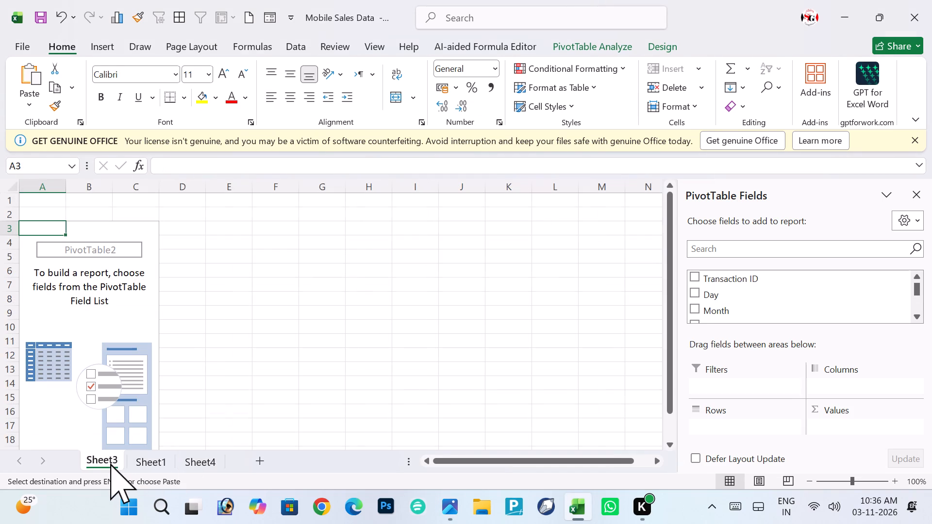
{"action": "left_click", "coordinate": [265, 455]}
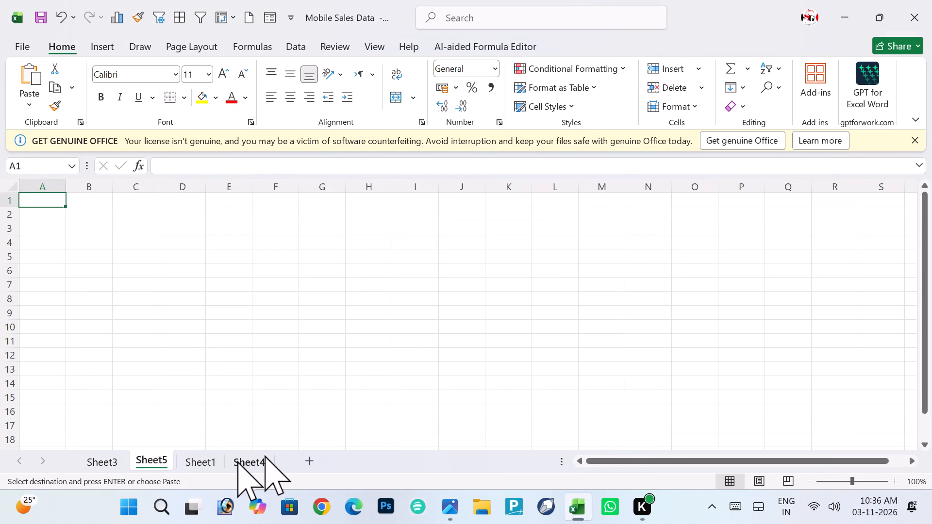
{"action": "right_click", "coordinate": [155, 457]}
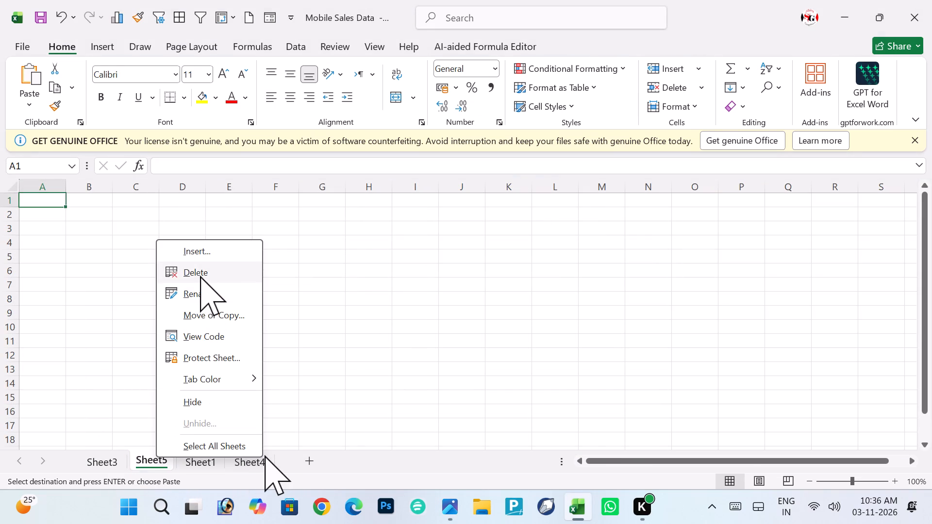
{"action": "left_click", "coordinate": [203, 291]}
{"action": "type", "text": "sh"}
{"action": "key", "text": "BackSpace"}
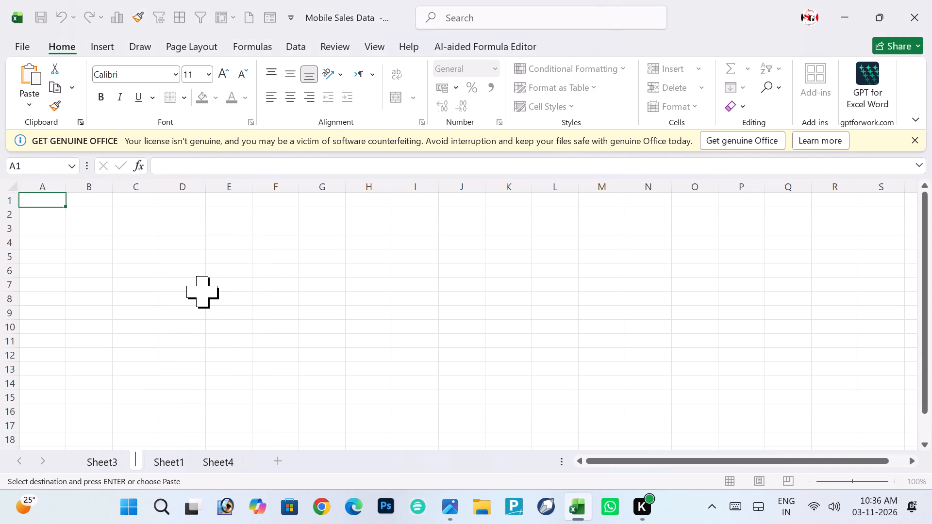
{"action": "type", "text": "DAS"}
{"action": "type", "text": "HBOARD"}
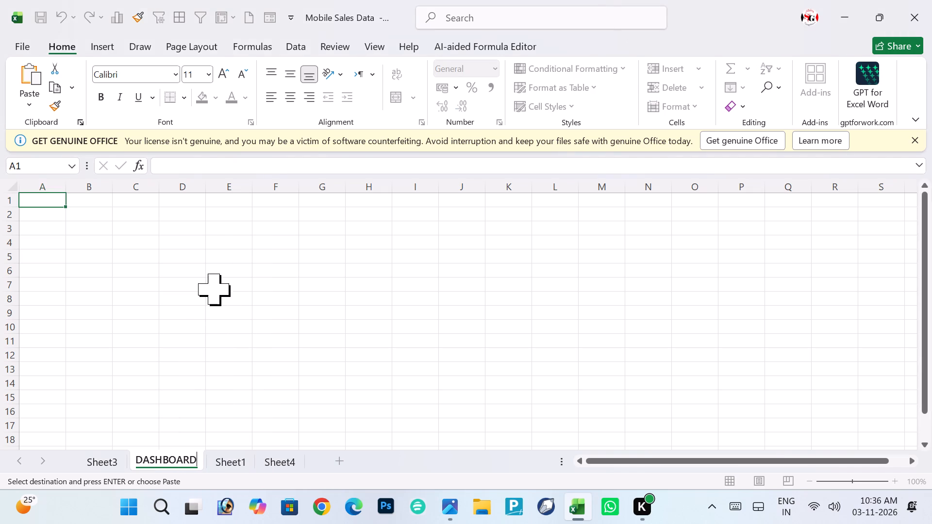
{"action": "key", "text": "Return"}
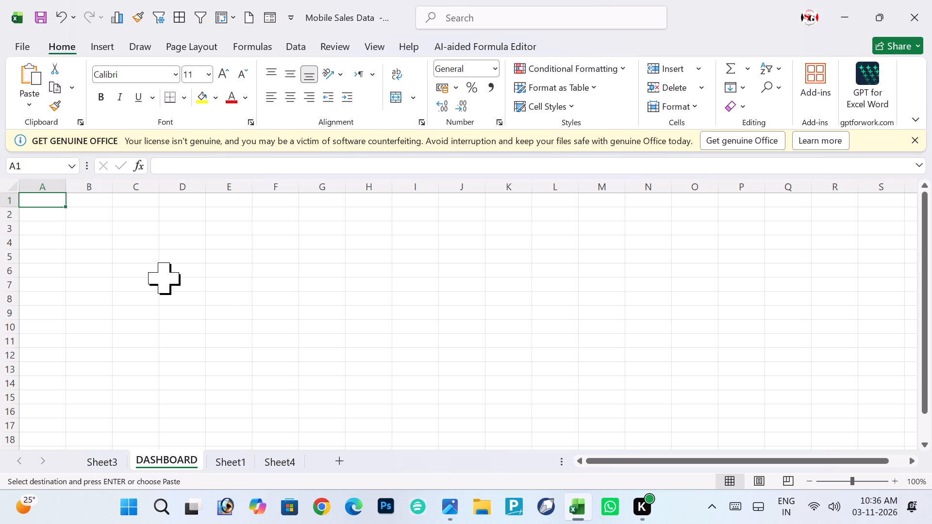
Hide the gridlines on the DASHBOARD sheet and collapse the ribbon to enlarge the work area.
{"action": "left_click", "coordinate": [165, 274]}
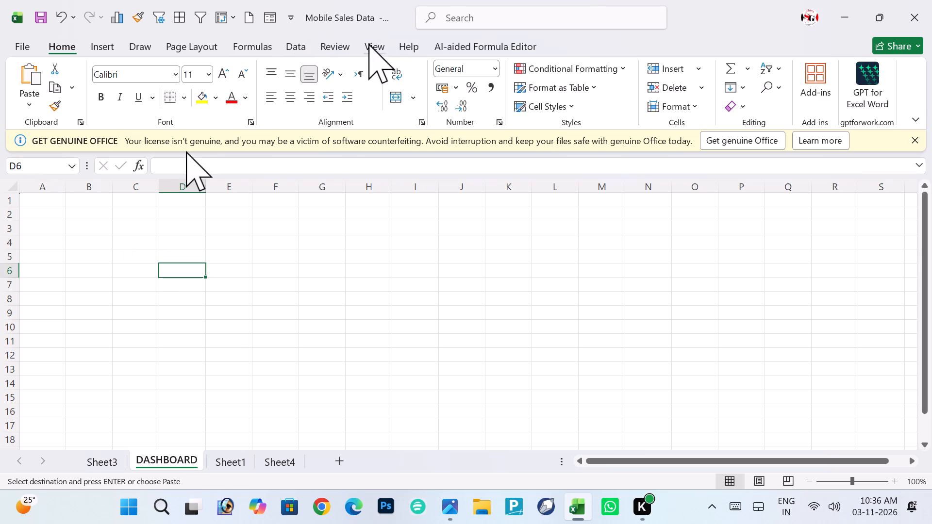
{"action": "left_click", "coordinate": [377, 43]}
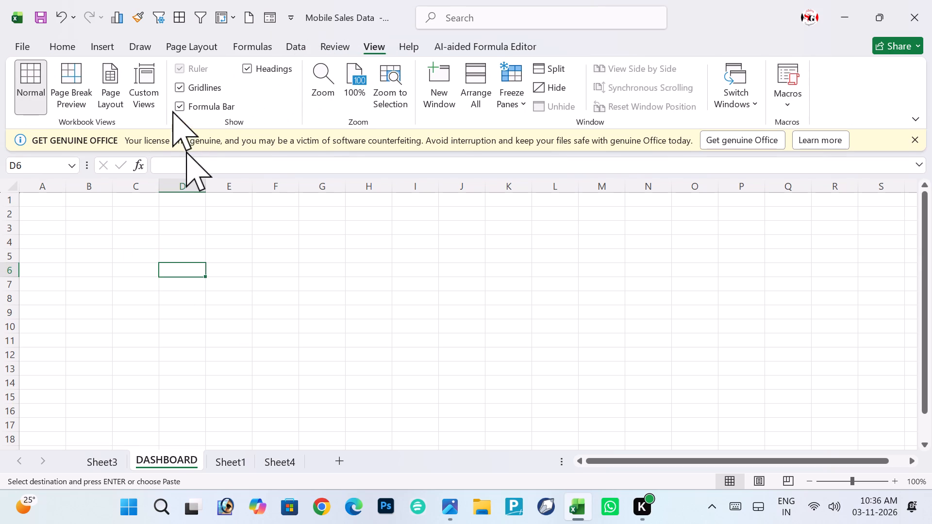
{"action": "left_click", "coordinate": [176, 92]}
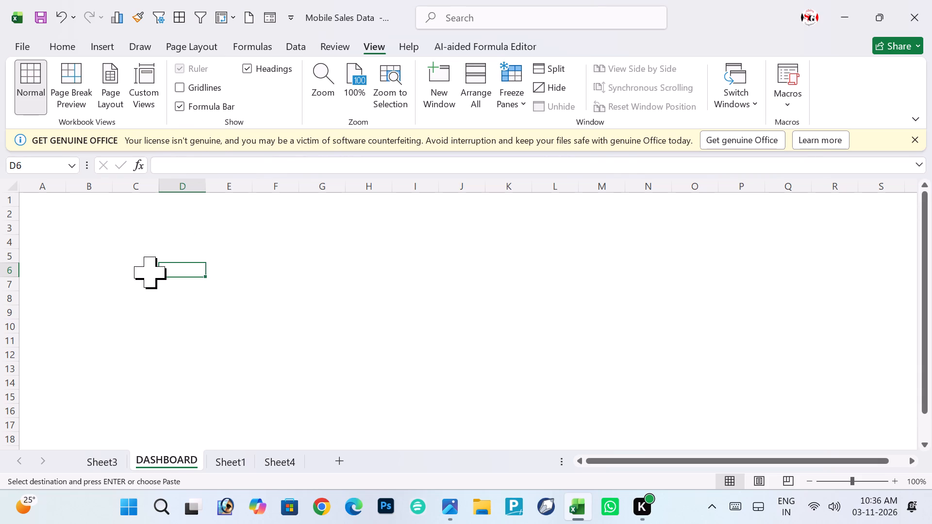
{"action": "key", "text": "ctrl+F1"}
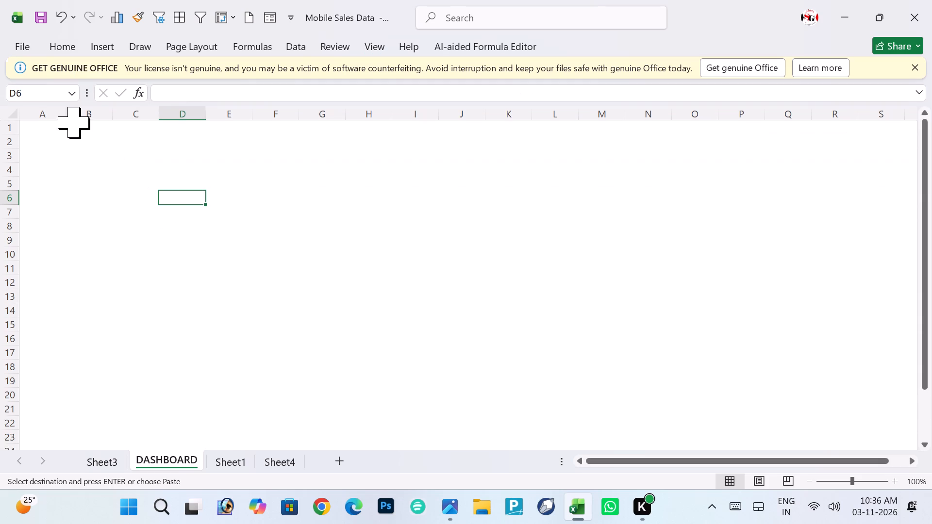
Draw a large rounded rectangle on the DASHBOARD sheet, spanning about A1 to Q27, as the dashboard backdrop.
{"action": "left_click", "coordinate": [104, 43]}
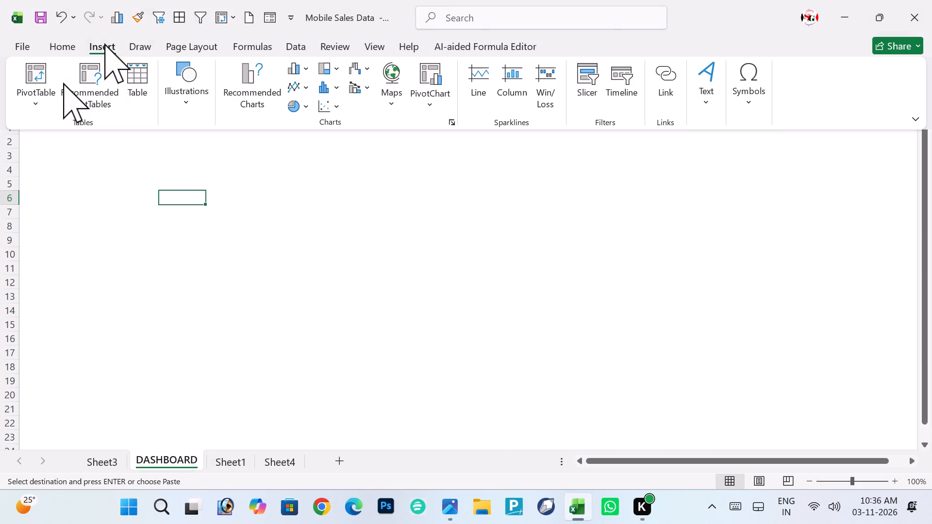
{"action": "left_click", "coordinate": [198, 92]}
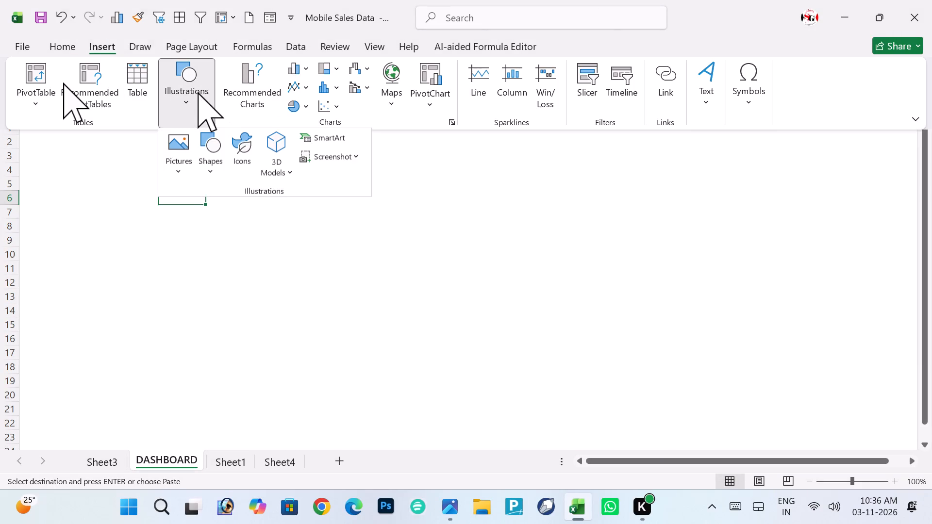
{"action": "left_click", "coordinate": [212, 160]}
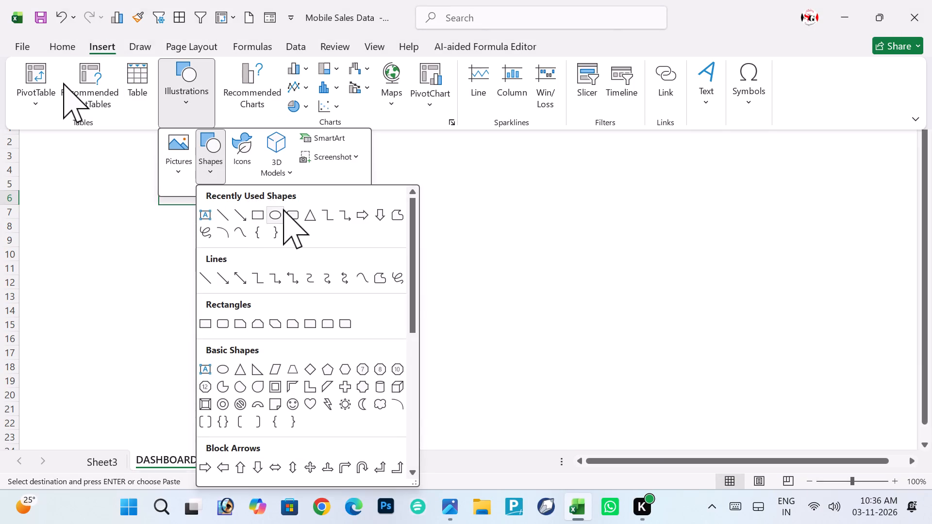
{"action": "left_click", "coordinate": [298, 216]}
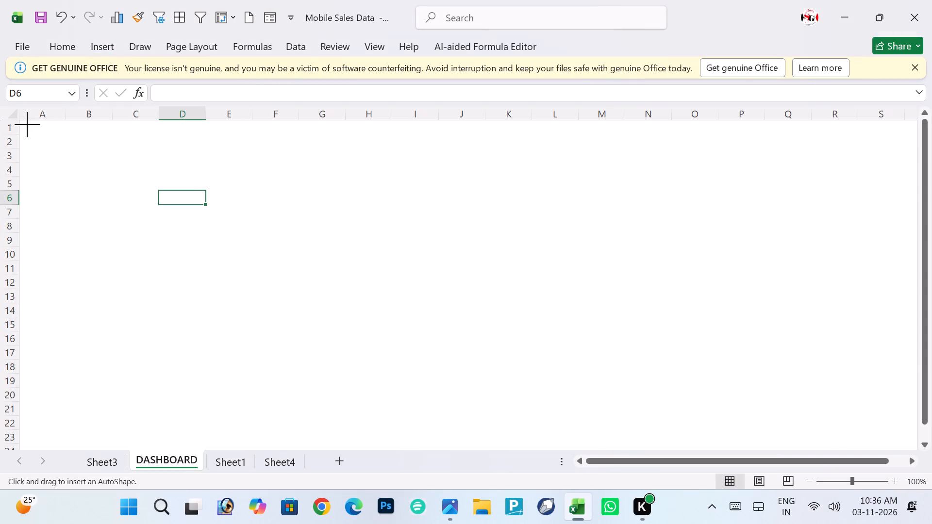
{"action": "left_click_drag", "start_coordinate": [26, 124], "coordinate": [689, 442]}
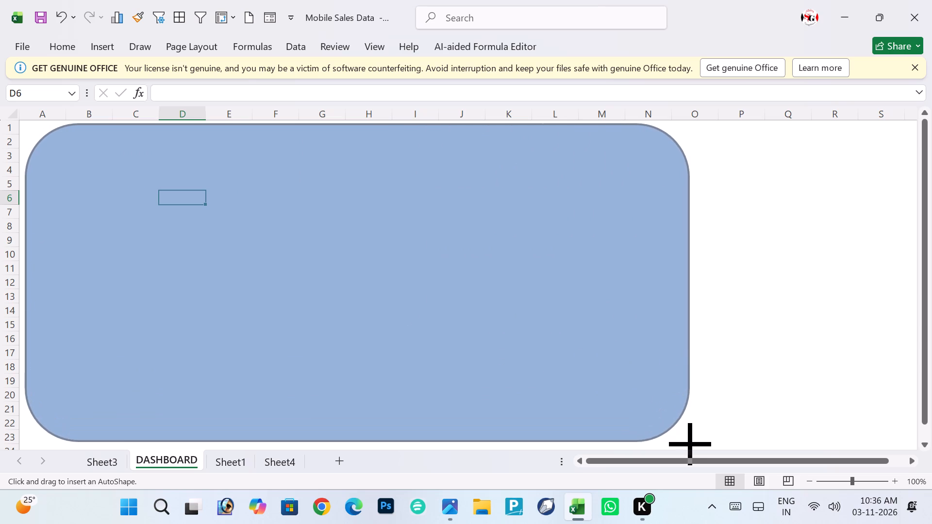
{"action": "left_click_drag", "start_coordinate": [689, 442], "coordinate": [760, 435]}
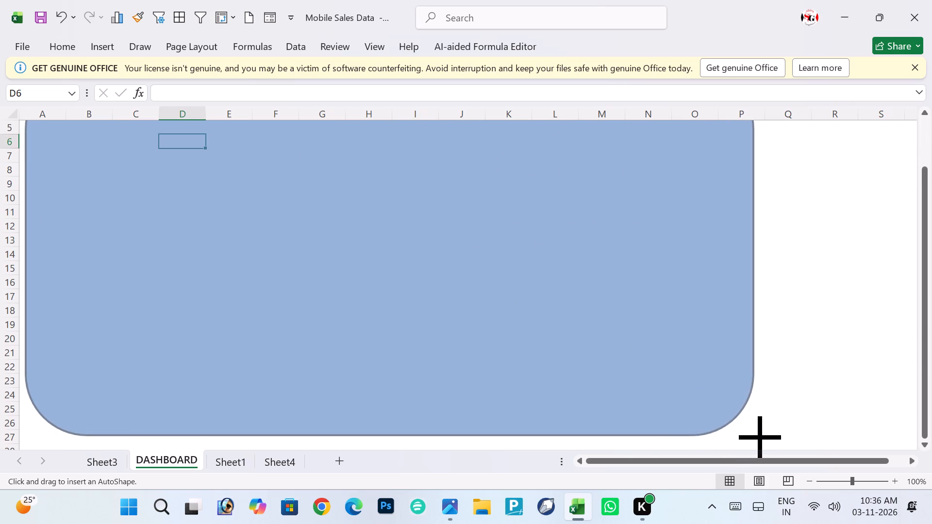
{"action": "left_click_drag", "start_coordinate": [760, 435], "coordinate": [813, 435]}
Tighten the backdrop rectangle's corner rounding and enlarge it to about 19.13 cm high by 34.6 cm wide.
{"action": "scroll", "coordinate": [661, 357], "scroll_direction": "up", "scroll_amount": 3}
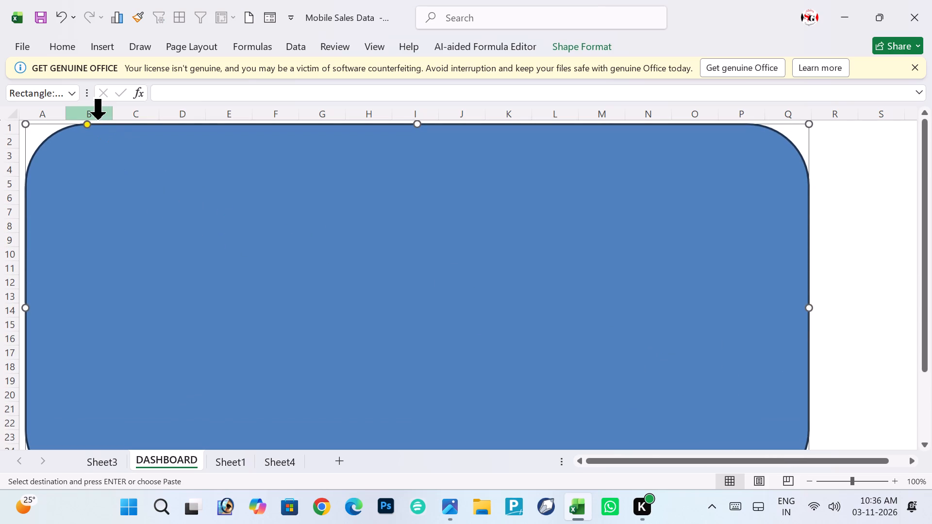
{"action": "left_click_drag", "start_coordinate": [88, 120], "coordinate": [52, 122]}
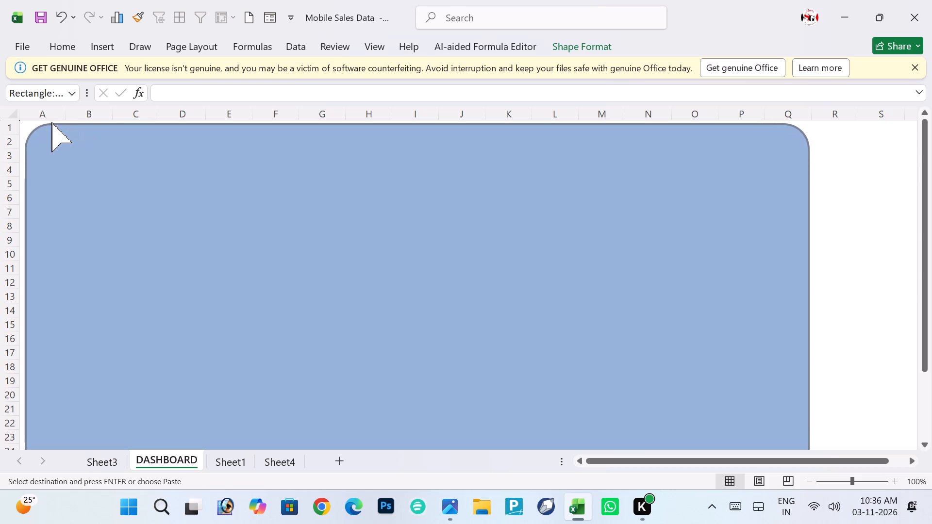
{"action": "left_click_drag", "start_coordinate": [52, 122], "coordinate": [44, 123]}
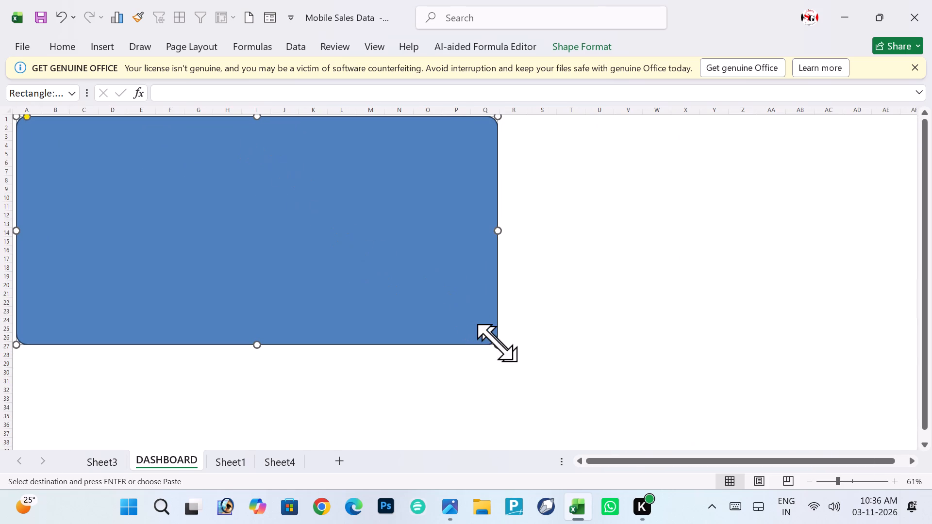
{"action": "left_click_drag", "start_coordinate": [499, 344], "coordinate": [597, 438]}
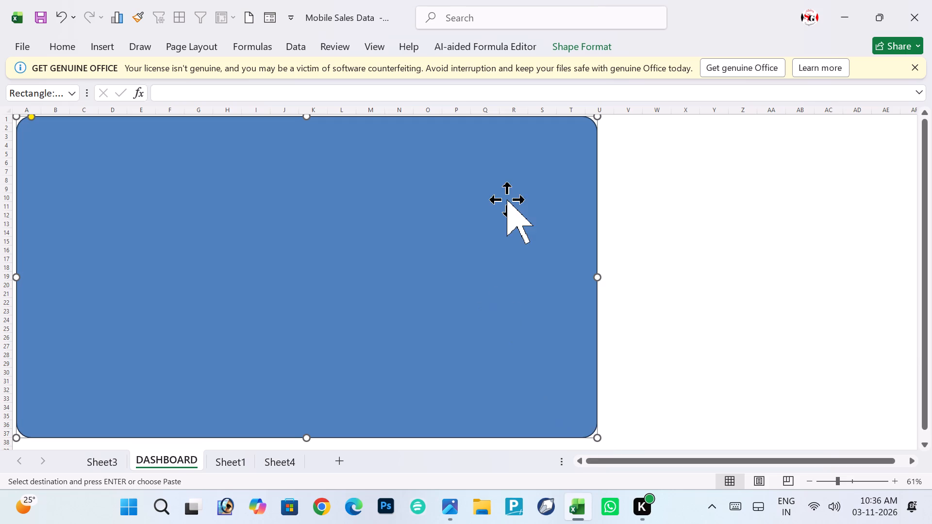
Fill the backdrop rectangle with the second-darkest shade of the theme's blue accent colour.
{"action": "left_click", "coordinate": [573, 38]}
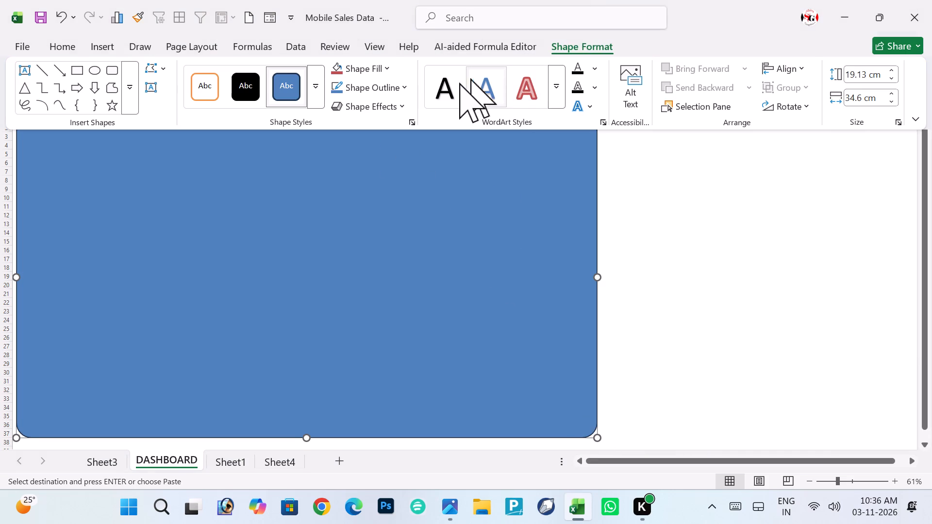
{"action": "left_click", "coordinate": [390, 58]}
{"action": "left_click", "coordinate": [390, 65]}
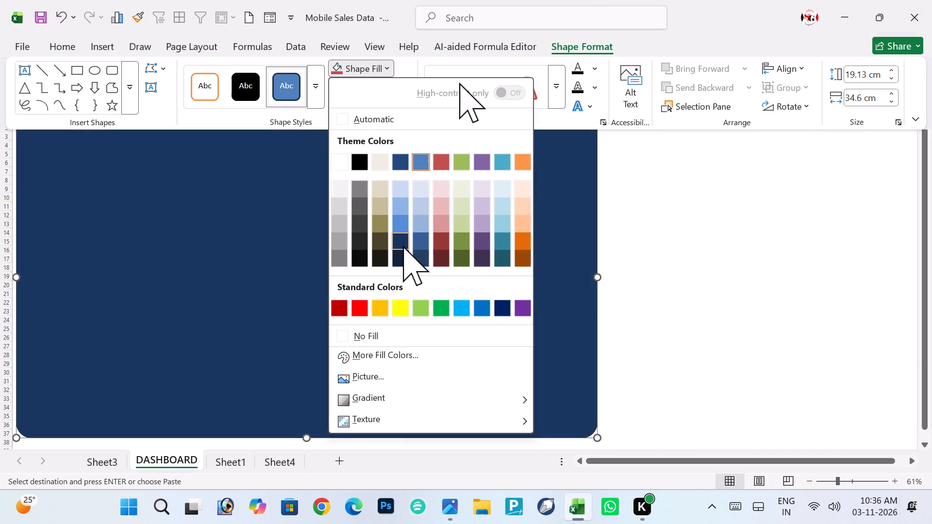
{"action": "left_click", "coordinate": [421, 240]}
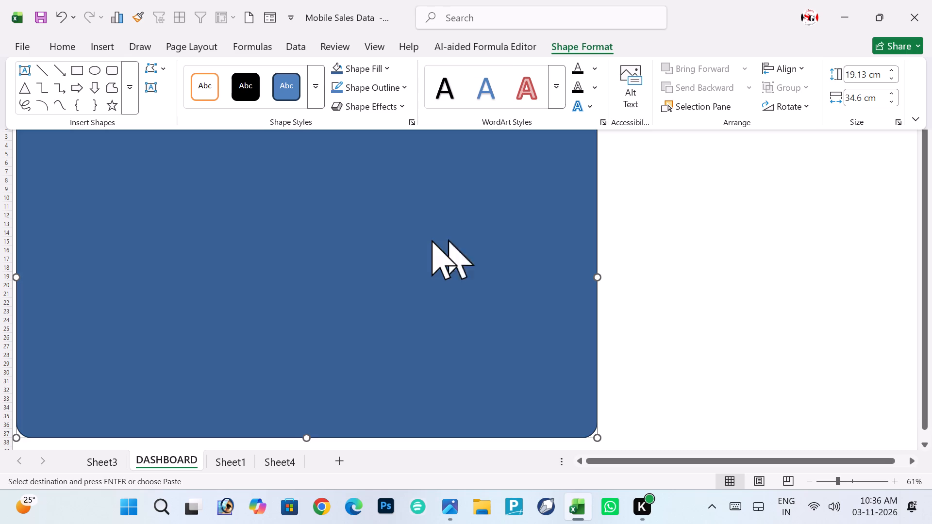
{"action": "left_click", "coordinate": [739, 261]}
{"action": "left_click", "coordinate": [739, 261]}
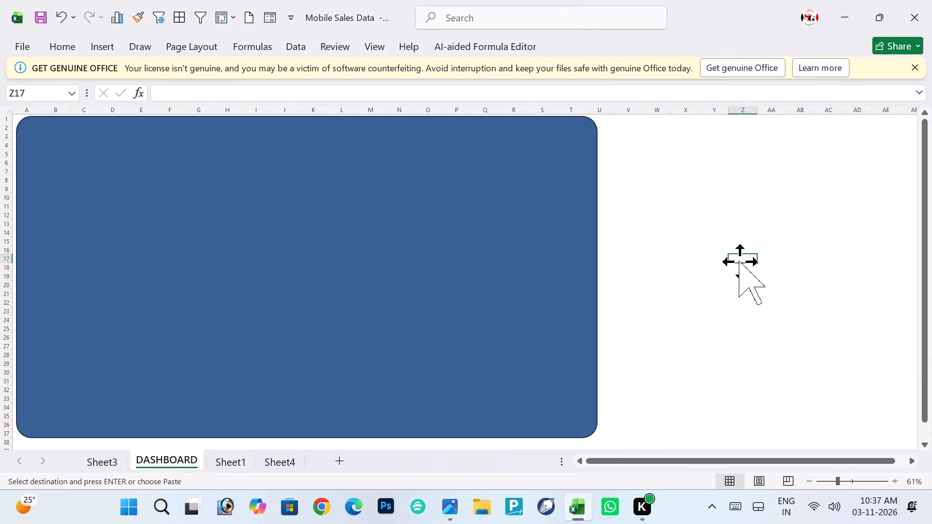
Following the Dashboard.jpg layout, draw a rounded rectangle about 1.82 cm by 3.67 cm in the backdrop's upper-left corner for the logo tile.
{"action": "key", "text": "alt+Tab"}
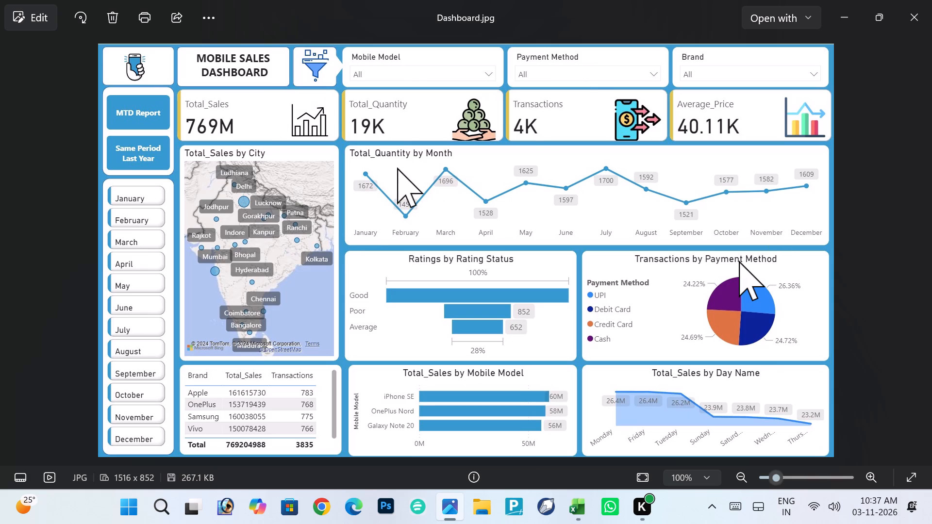
{"action": "key", "text": "alt+Tab"}
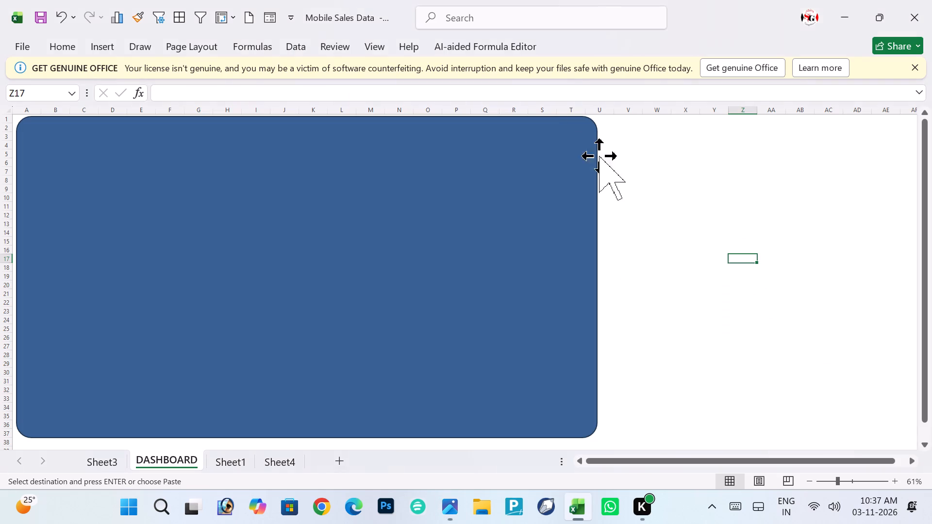
{"action": "key", "text": "alt+Tab"}
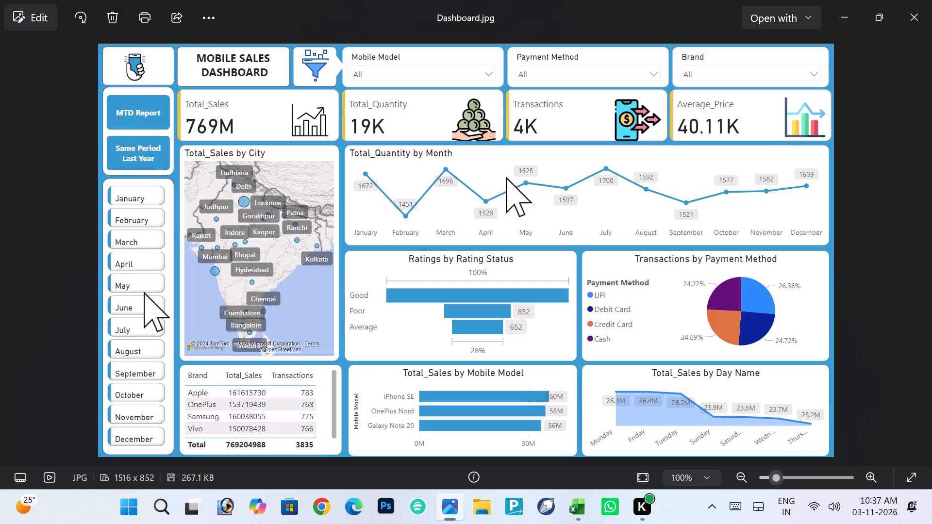
{"action": "key", "text": "alt+Tab"}
{"action": "left_click", "coordinate": [93, 45]}
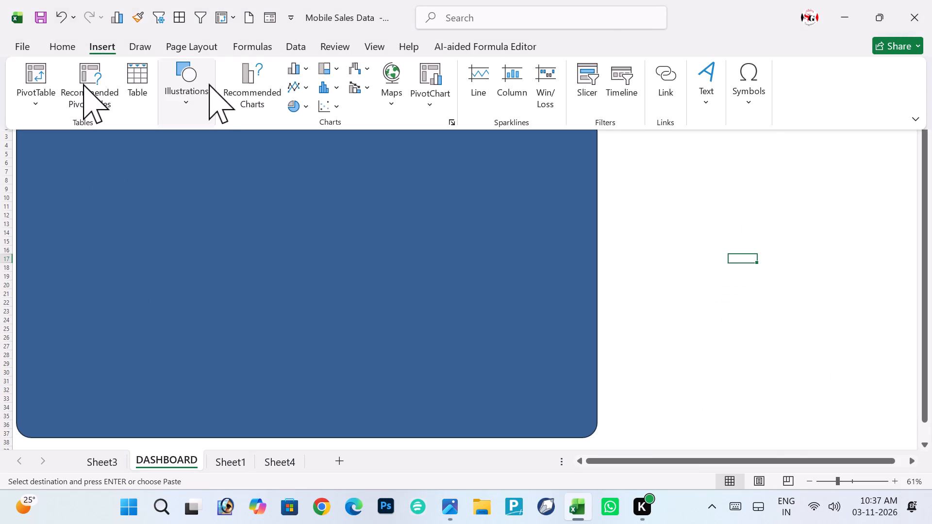
{"action": "left_click_drag", "start_coordinate": [177, 103], "coordinate": [216, 146]}
{"action": "left_click", "coordinate": [216, 146]}
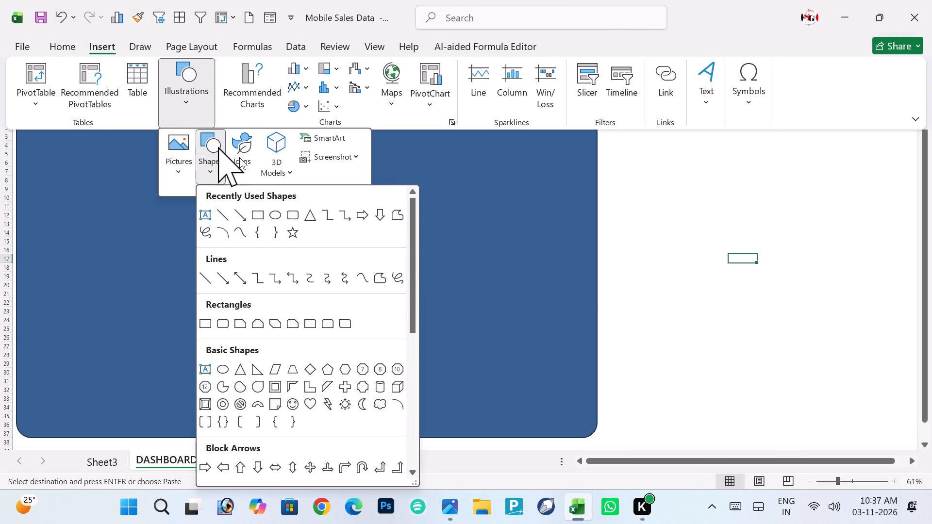
{"action": "left_click", "coordinate": [288, 213]}
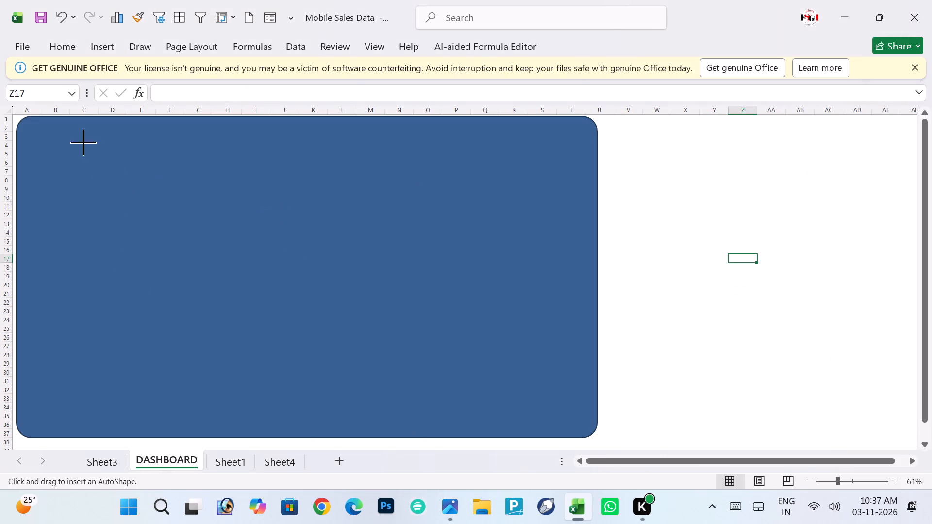
{"action": "left_click_drag", "start_coordinate": [24, 124], "coordinate": [71, 149]}
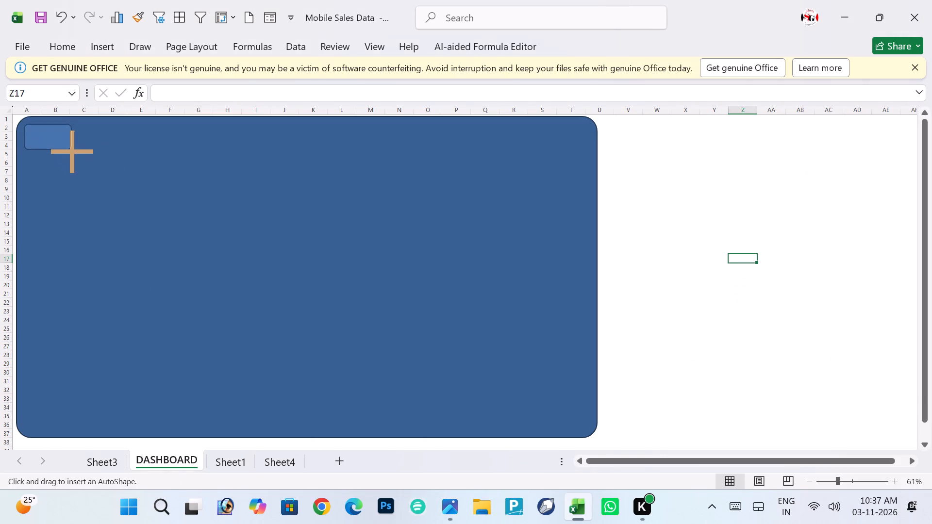
{"action": "left_click_drag", "start_coordinate": [71, 149], "coordinate": [86, 155]}
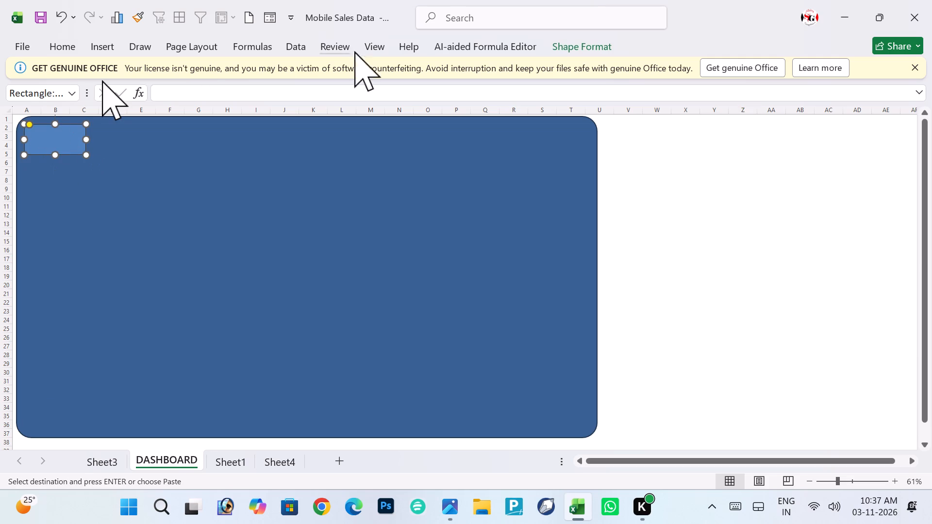
Fill the small logo tile with white.
{"action": "left_click", "coordinate": [581, 39]}
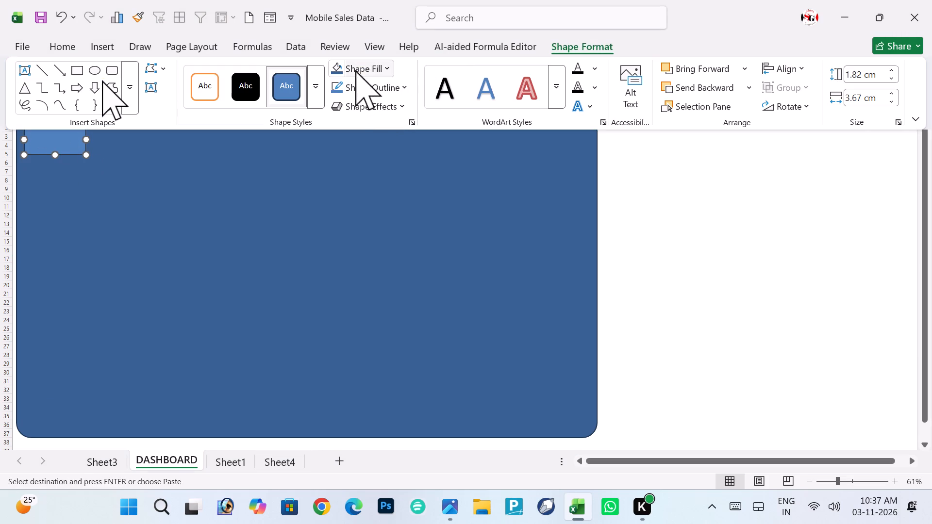
{"action": "left_click", "coordinate": [381, 67]}
{"action": "left_click", "coordinate": [337, 162]}
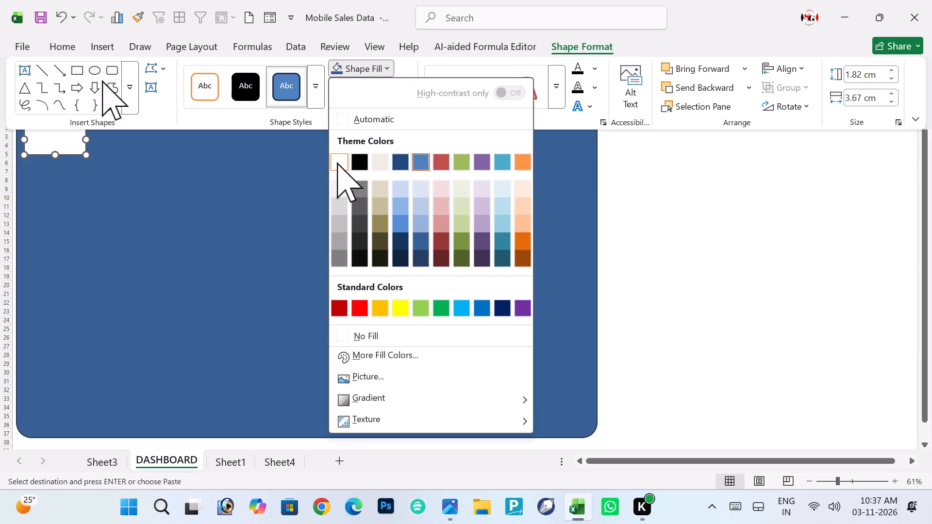
Duplicate the white tile directly below, aligned with the original, and extend the copy down to about row 11.
{"action": "left_click", "coordinate": [57, 143]}
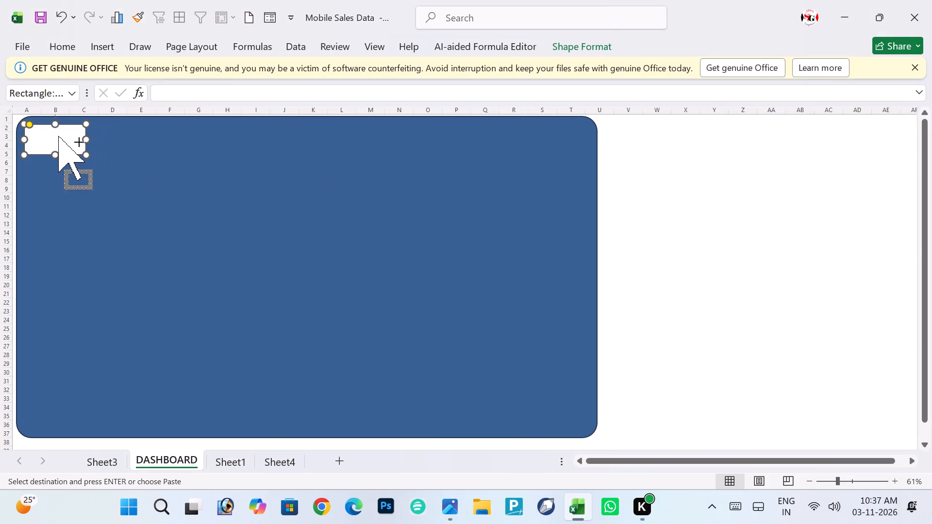
{"action": "left_click_drag", "start_coordinate": [58, 136], "coordinate": [56, 171], "text": "ctrl"}
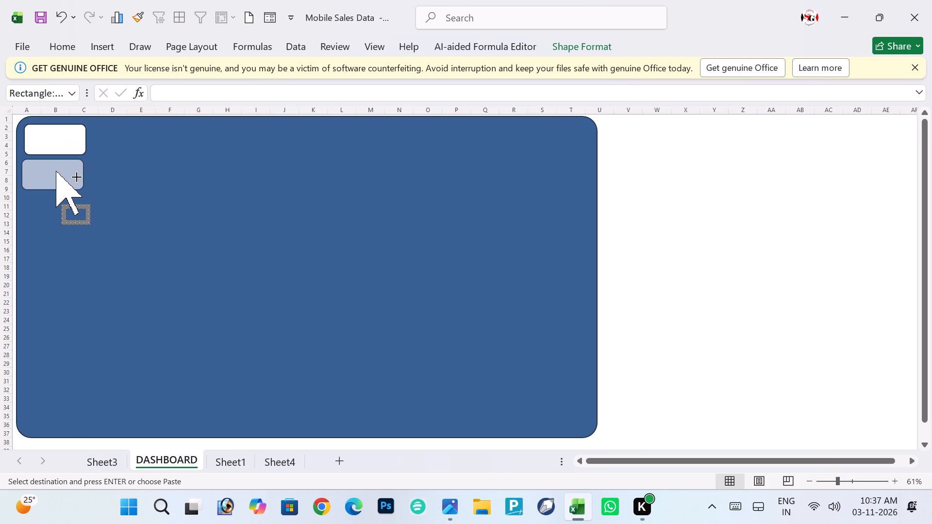
{"action": "left_click_drag", "start_coordinate": [56, 171], "coordinate": [58, 171], "text": "ctrl"}
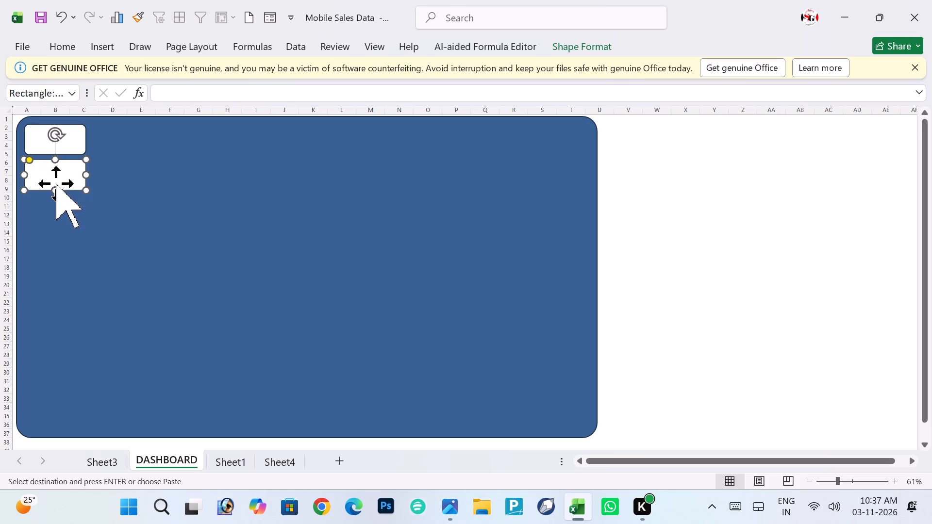
{"action": "left_click_drag", "start_coordinate": [55, 191], "coordinate": [55, 205]}
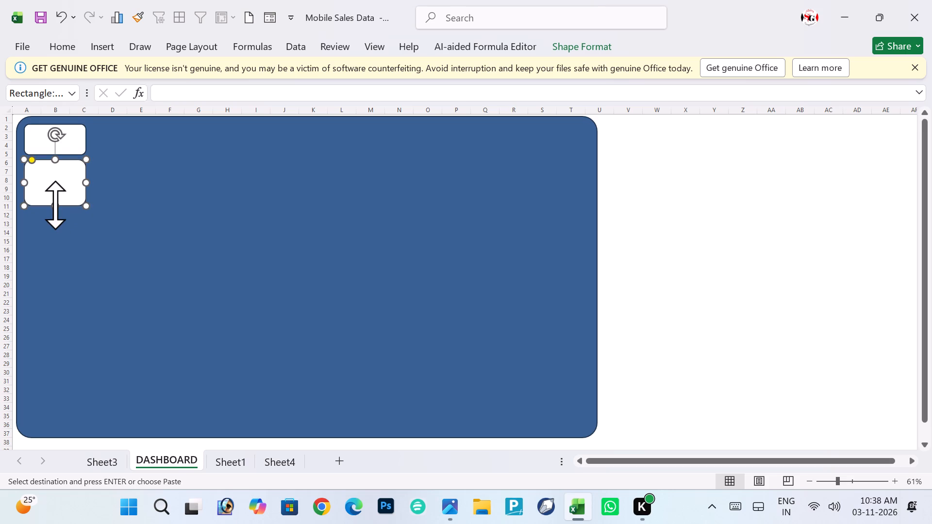
Duplicate the second white tile directly below and stretch the copy down to near the backdrop's bottom edge for the month list.
{"action": "left_click_drag", "start_coordinate": [57, 185], "coordinate": [57, 237], "text": "ctrl"}
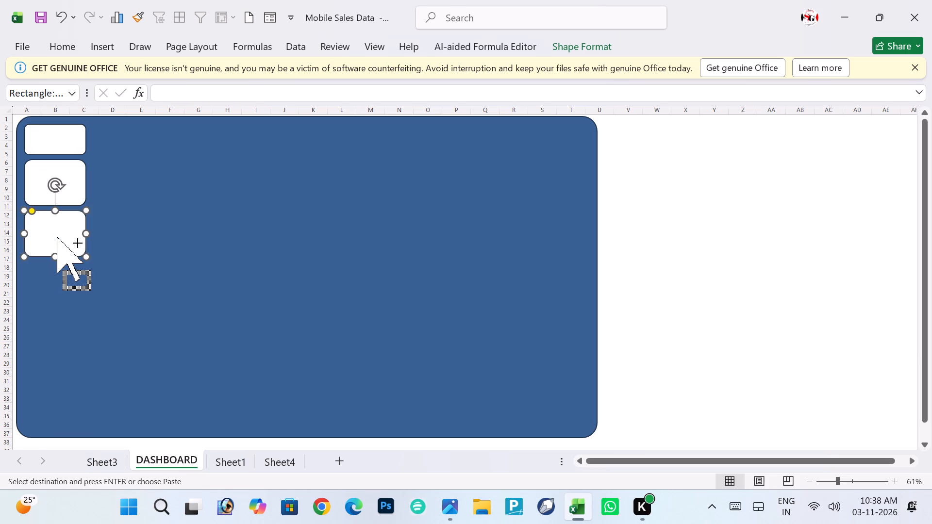
{"action": "left_click_drag", "start_coordinate": [55, 256], "coordinate": [50, 420]}
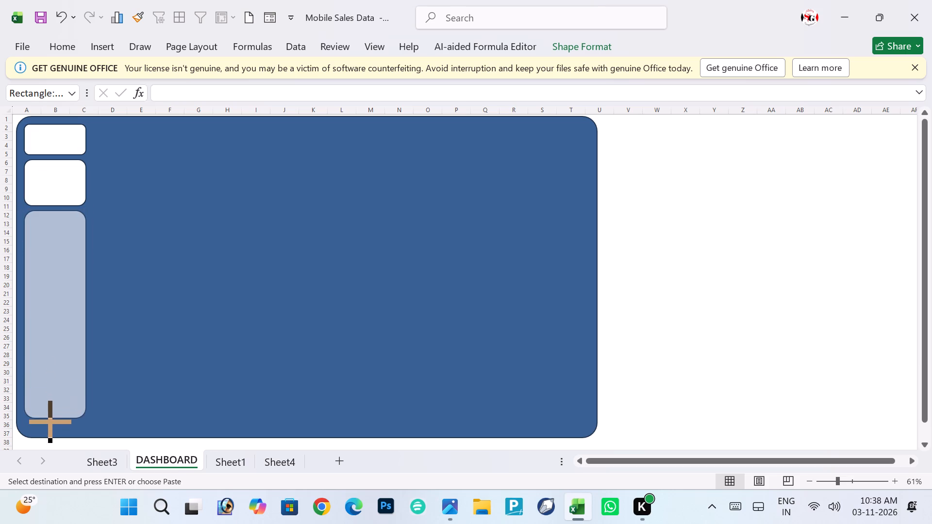
{"action": "left_click_drag", "start_coordinate": [50, 420], "coordinate": [49, 432]}
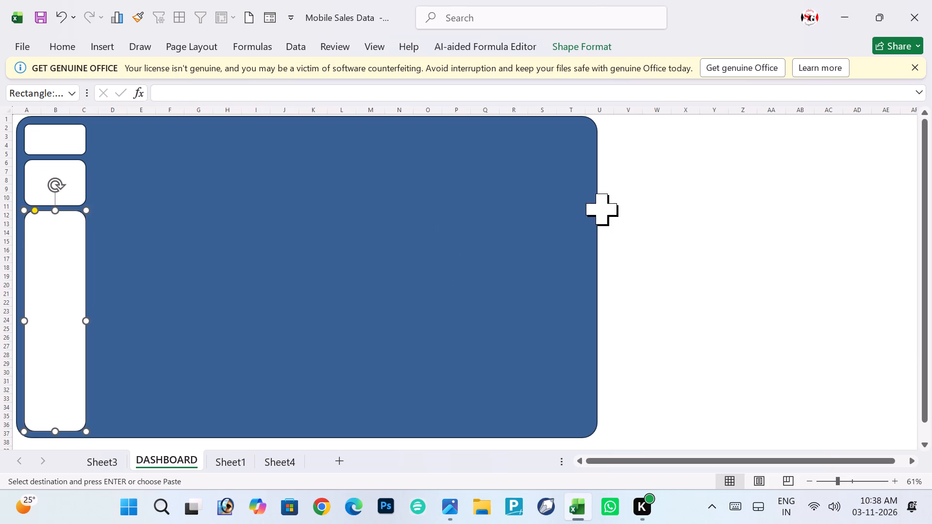
{"action": "left_click", "coordinate": [708, 237]}
Review the PivotTables on Sheet4 against the Dashboard.jpg reference to see which tiles and charts the dashboard needs.
{"action": "key", "text": "alt+Tab"}
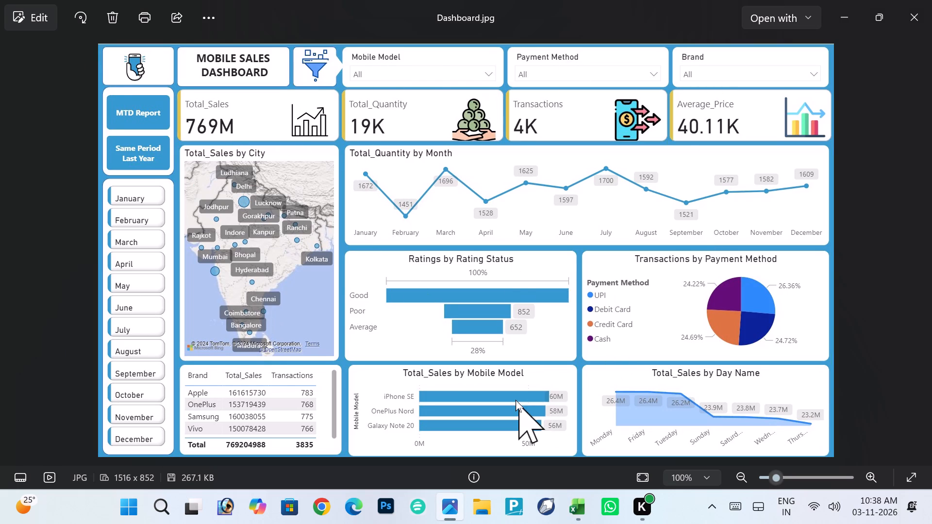
{"action": "key", "text": "alt+Tab"}
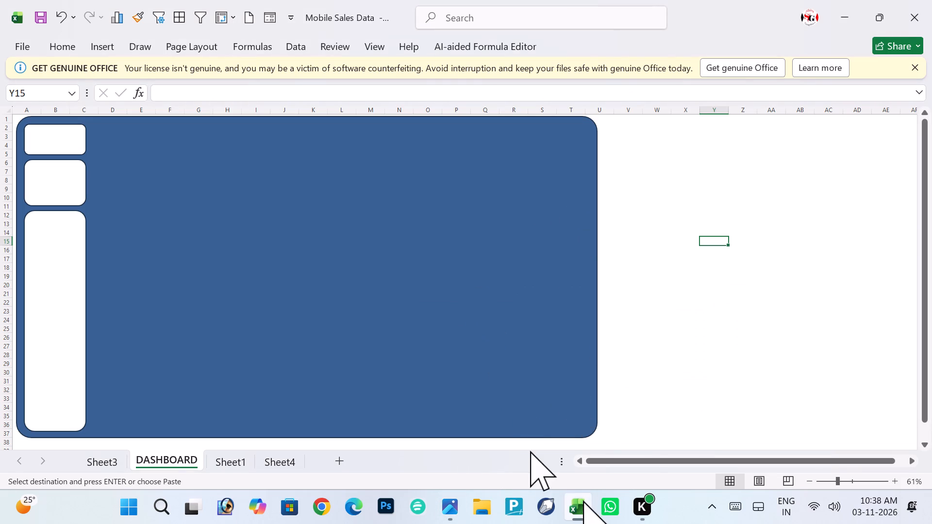
{"action": "double_click", "coordinate": [561, 433]}
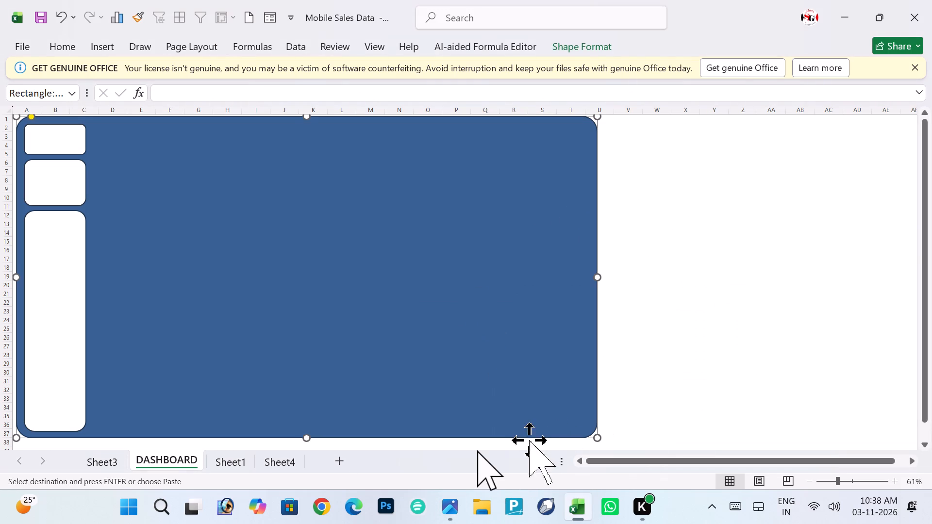
{"action": "left_click", "coordinate": [289, 463]}
{"action": "scroll", "coordinate": [275, 288], "scroll_direction": "right", "scroll_amount": 2}
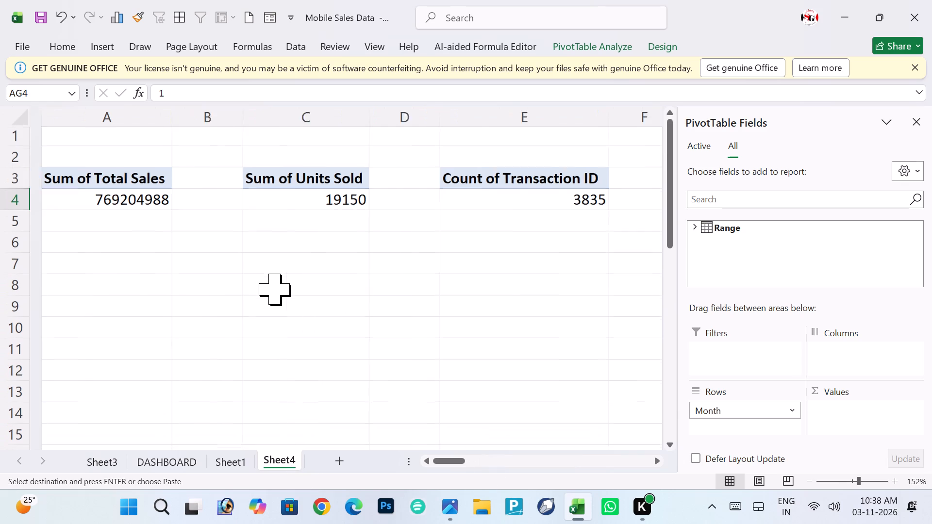
{"action": "scroll", "coordinate": [275, 288], "scroll_direction": "right", "scroll_amount": 6}
{"action": "scroll", "coordinate": [275, 288], "scroll_direction": "left", "scroll_amount": 5}
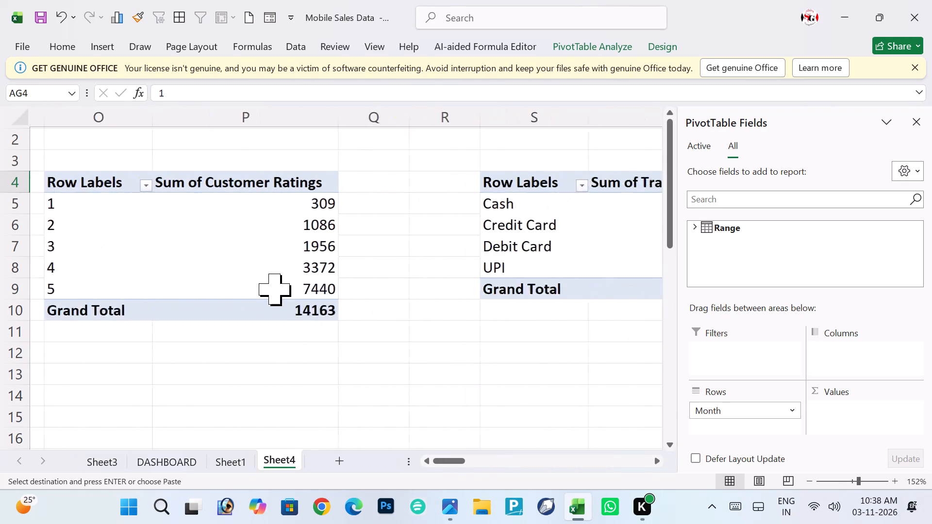
{"action": "scroll", "coordinate": [275, 288], "scroll_direction": "left", "scroll_amount": 1}
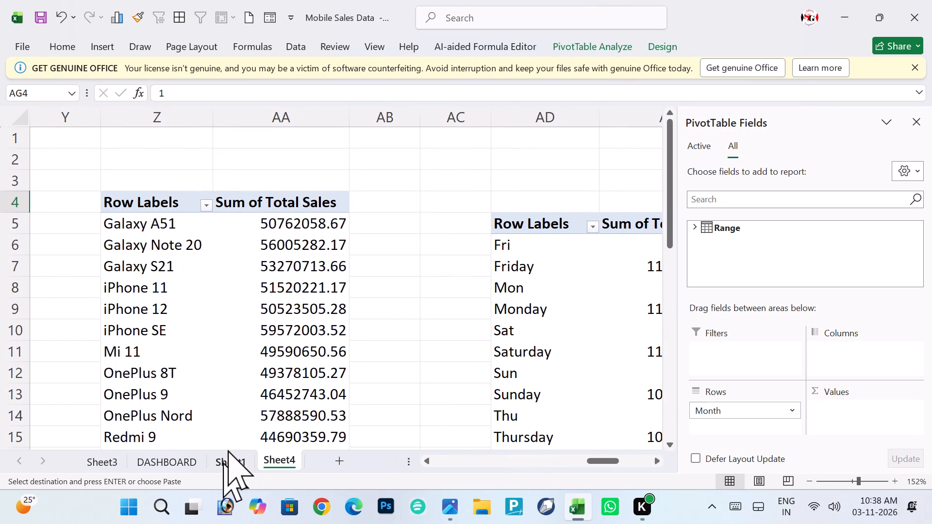
{"action": "key", "text": "alt+Tab"}
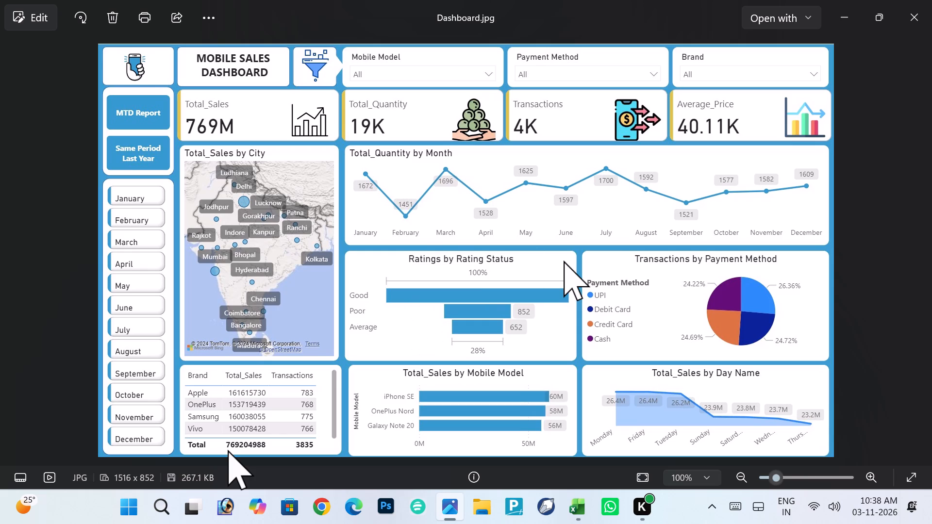
{"action": "left_click", "coordinate": [564, 261]}
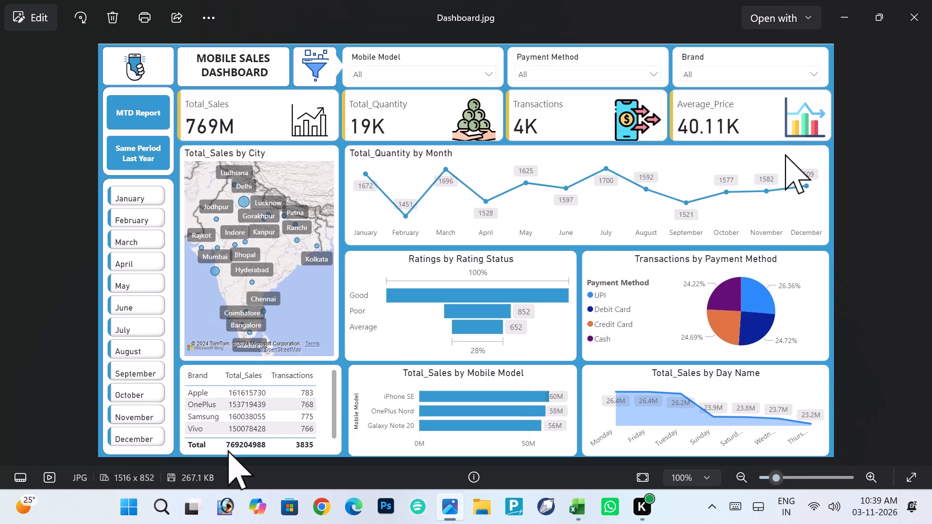
{"action": "left_click", "coordinate": [894, 224]}
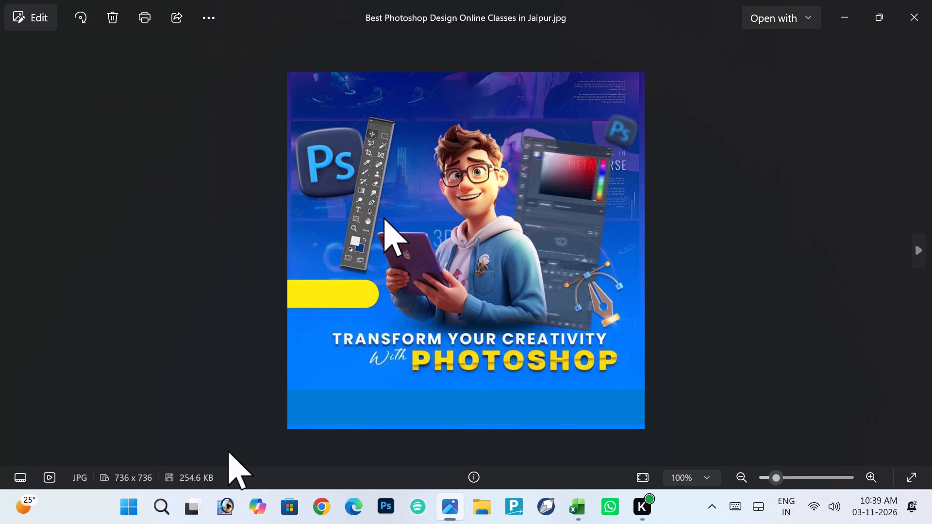
{"action": "key", "text": "Left"}
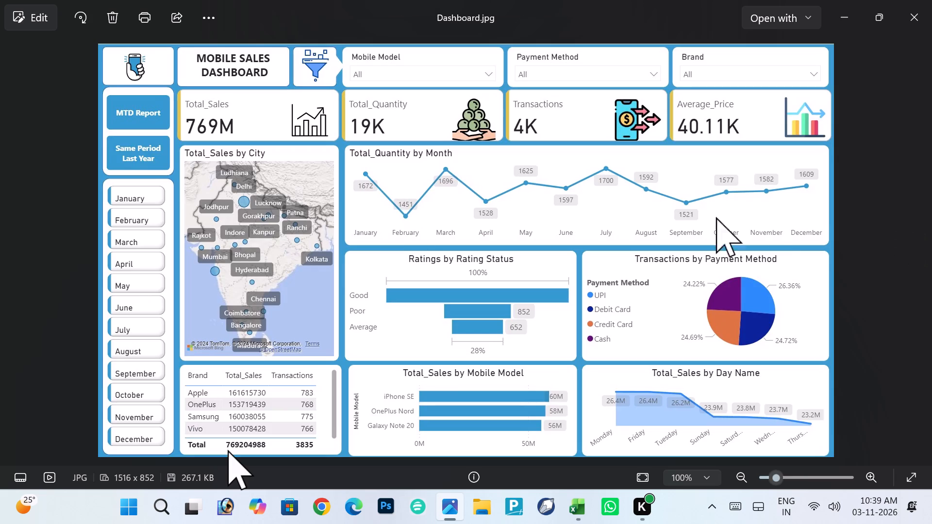